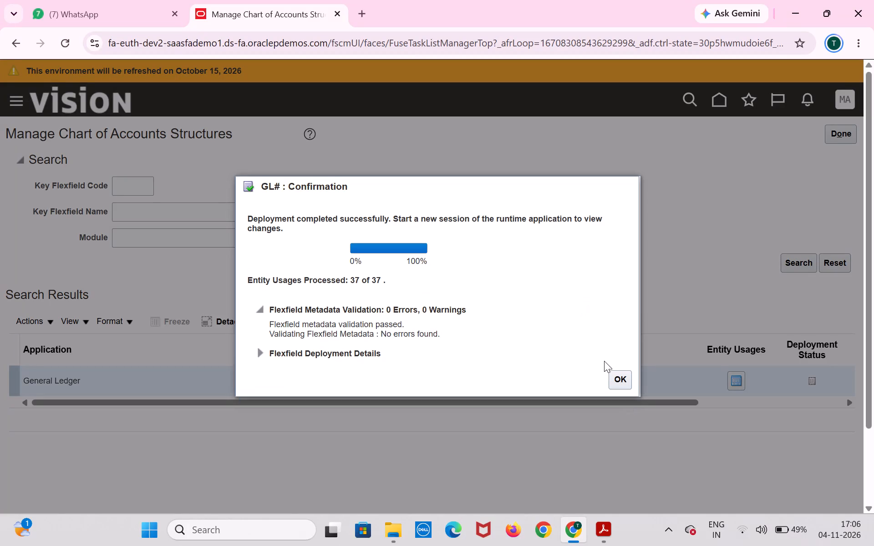
Dismiss the GL# deployment confirmation and finish with the chart of accounts structures, returning to the Financials setup tasks.
click(613, 380)
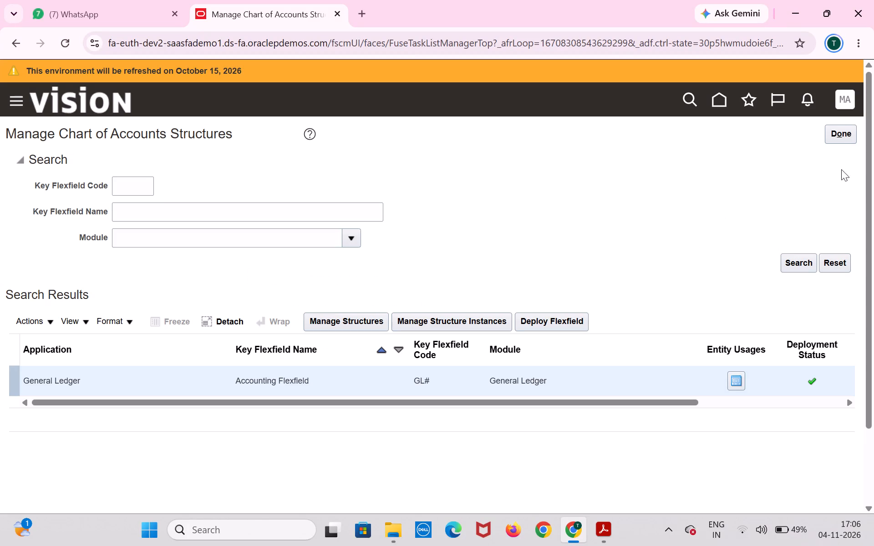
click(844, 130)
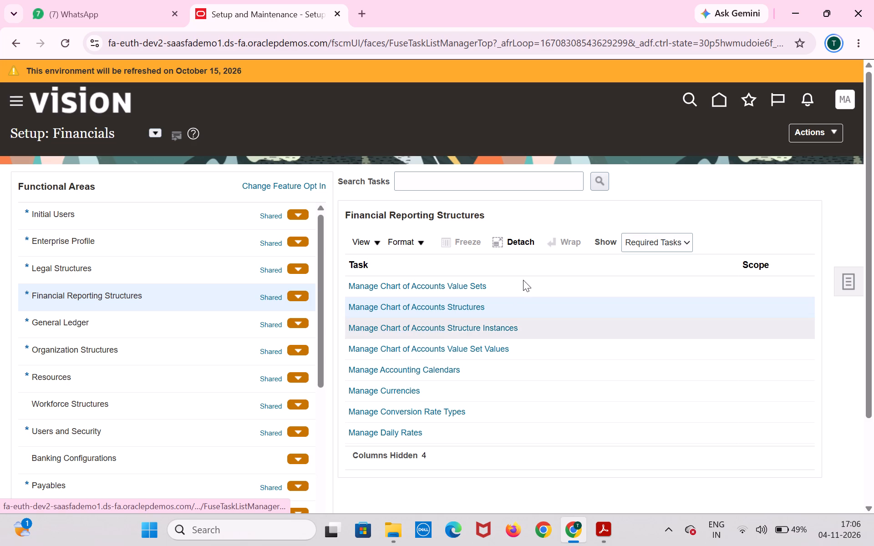
Open the Manage Chart of Accounts Structures task, search the key flexfields without filters and open the structure instances for GL#.
click(524, 184)
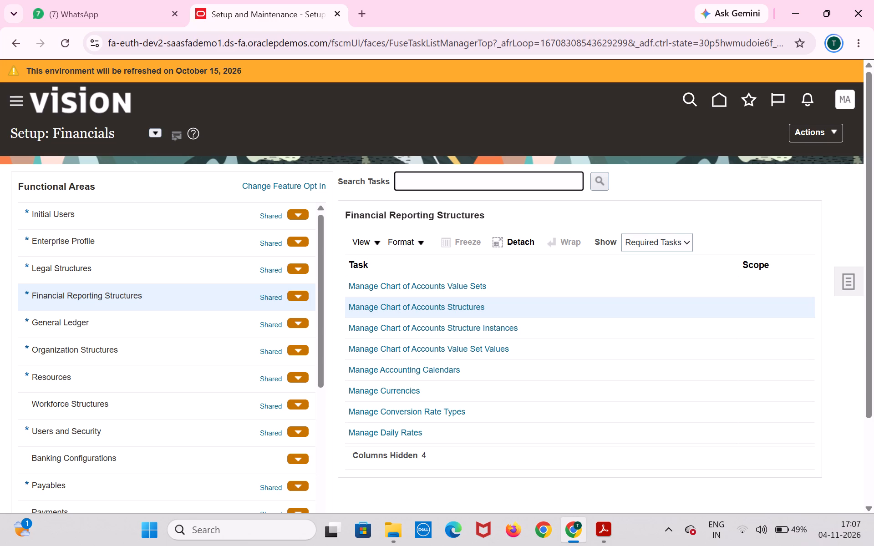
click(450, 303)
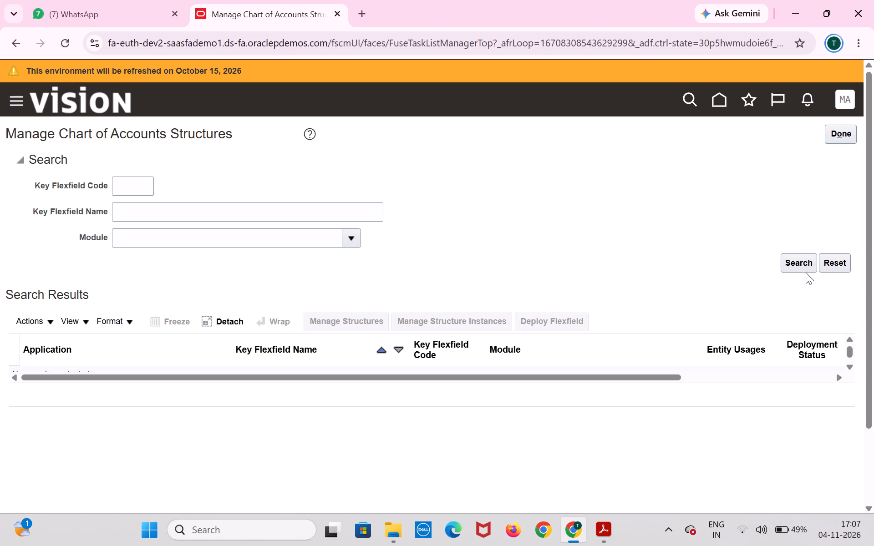
click(799, 265)
click(466, 320)
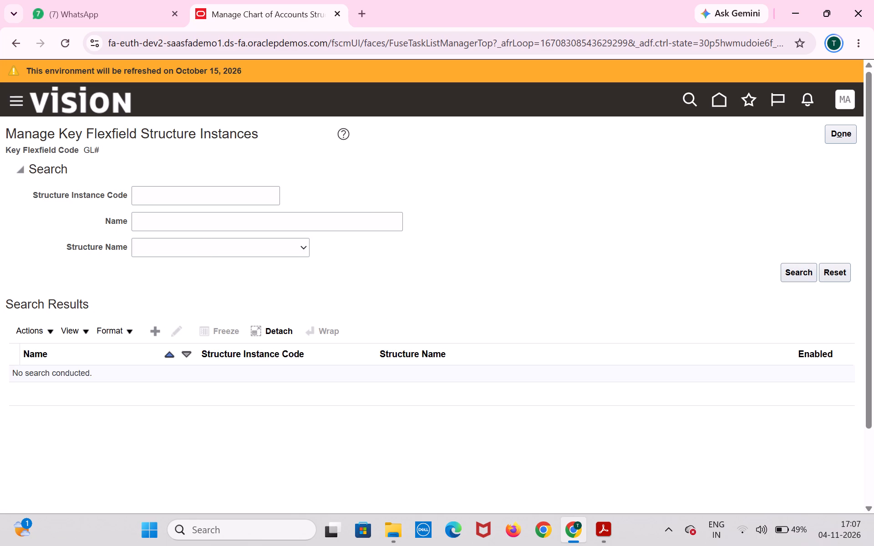
Search the structure instances by the name Tata and open the Tata_COA_KFF instance for editing.
click(202, 227)
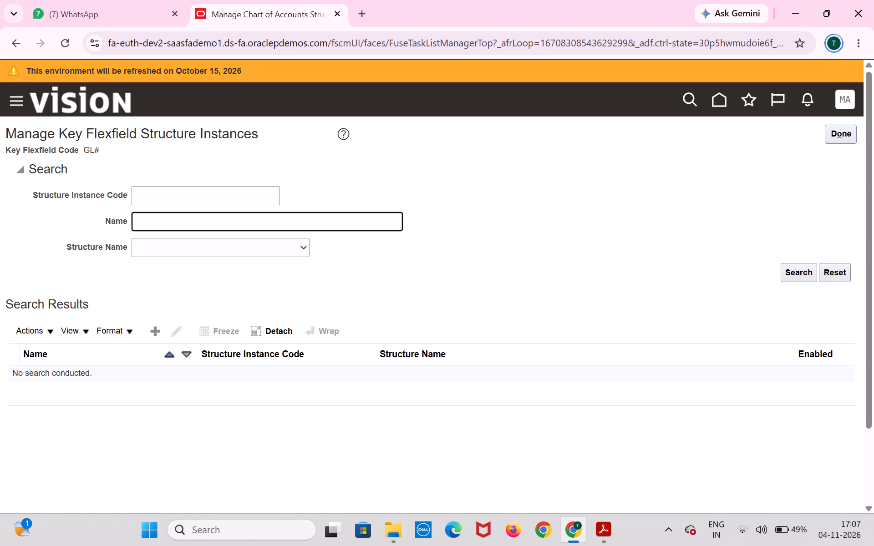
key(m)
key(BackSpace)
key(c)
key(BackSpace)
text(Tata)
key(Return)
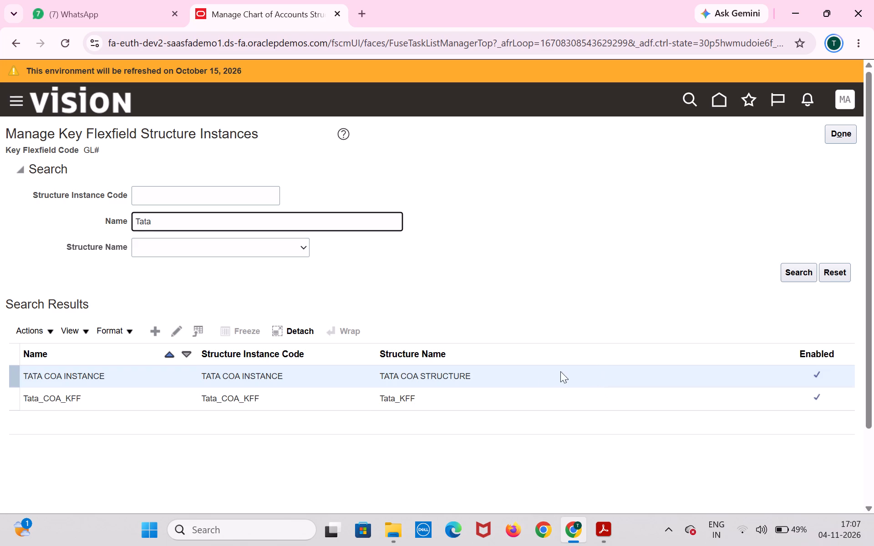
click(429, 398)
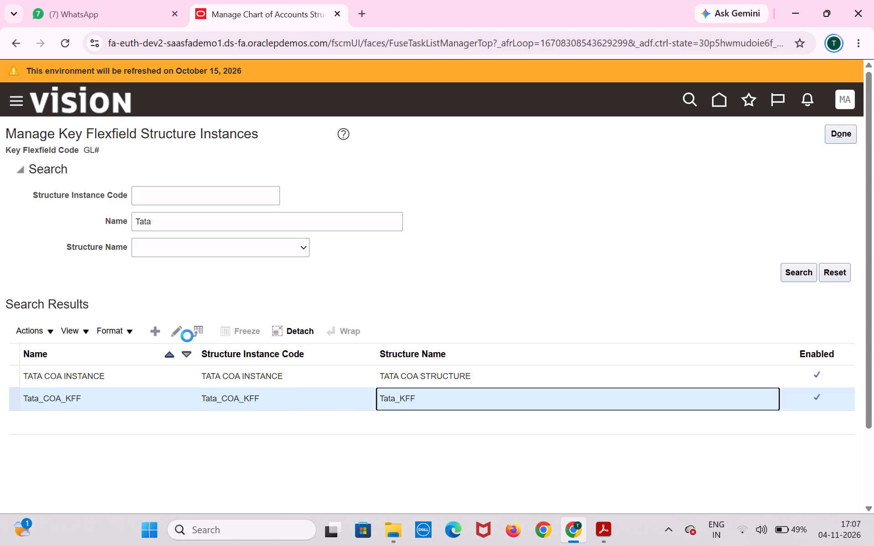
click(176, 330)
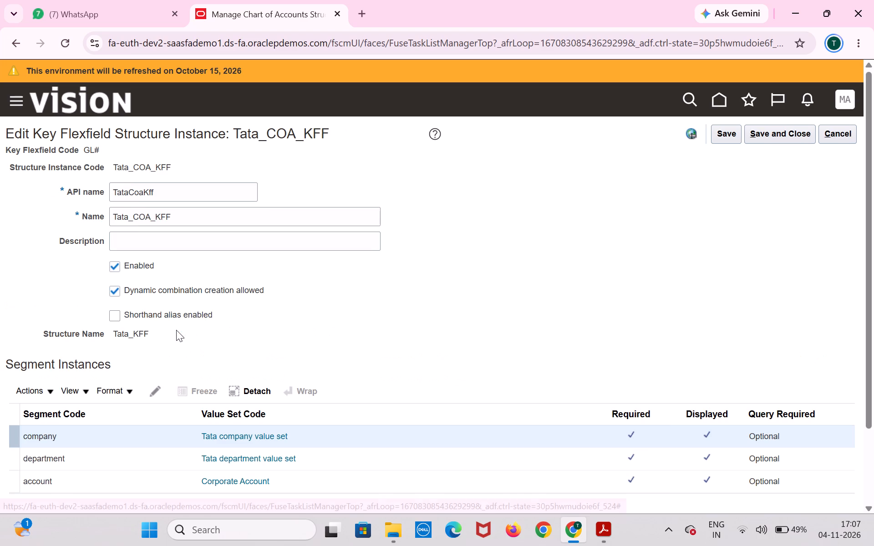
Open the Corporate Account value set of the account segment and list all of its values.
scroll(348, 317, down, 1)
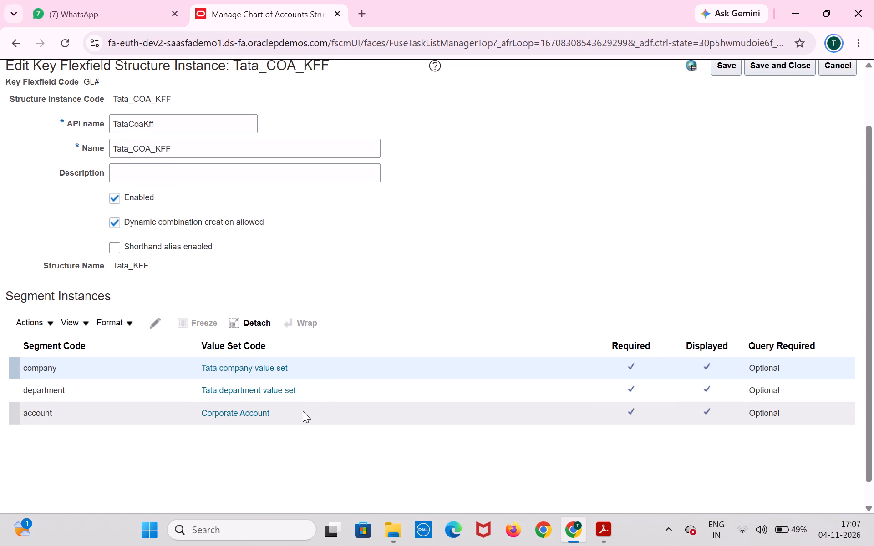
click(257, 411)
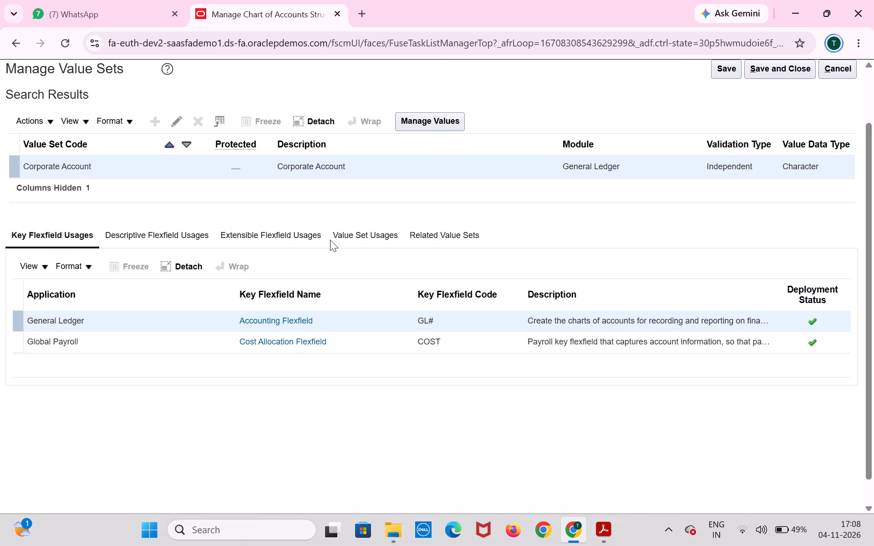
click(440, 120)
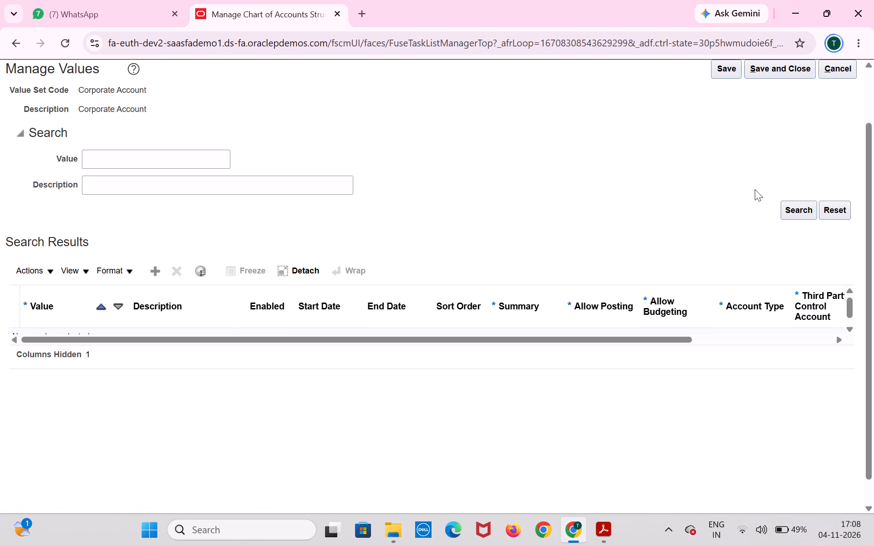
click(793, 207)
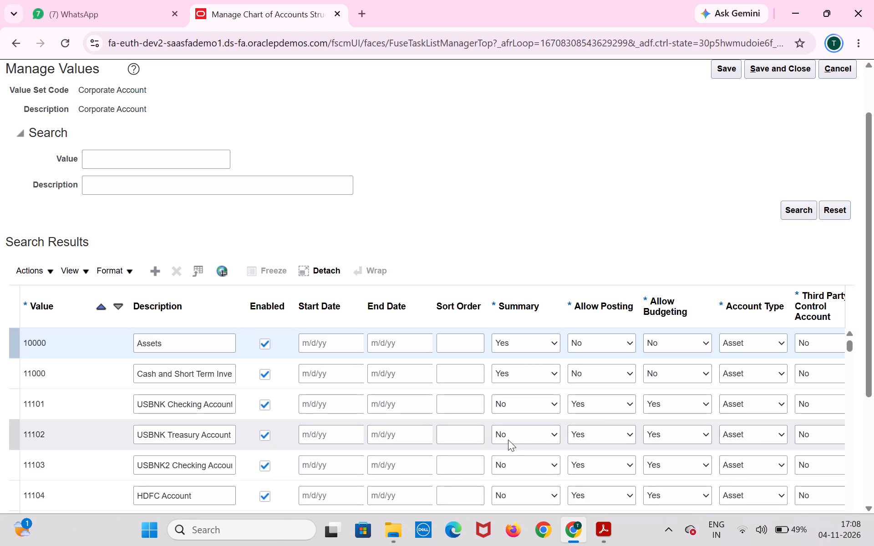
Examine the Corporate Account values with their descriptions, summary, posting and budgeting settings, and account types.
scroll(507, 440, down, 5)
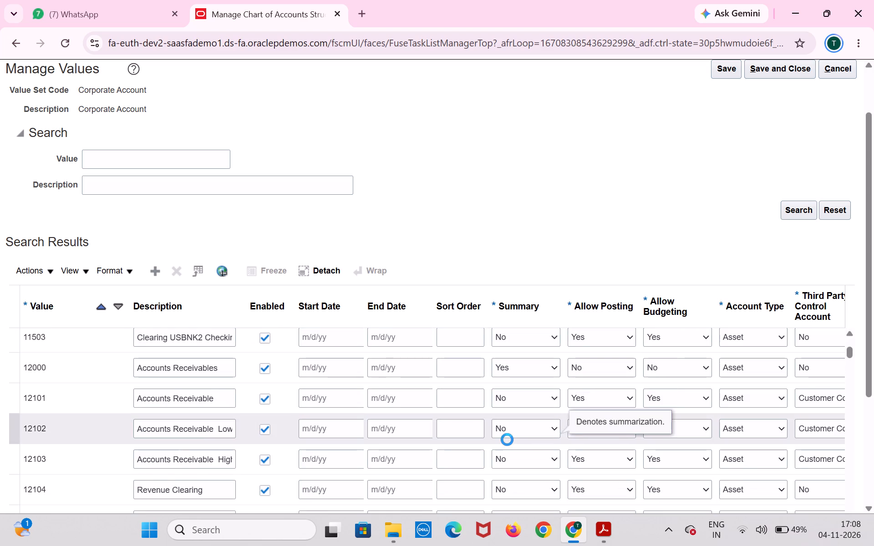
scroll(507, 440, down, 4)
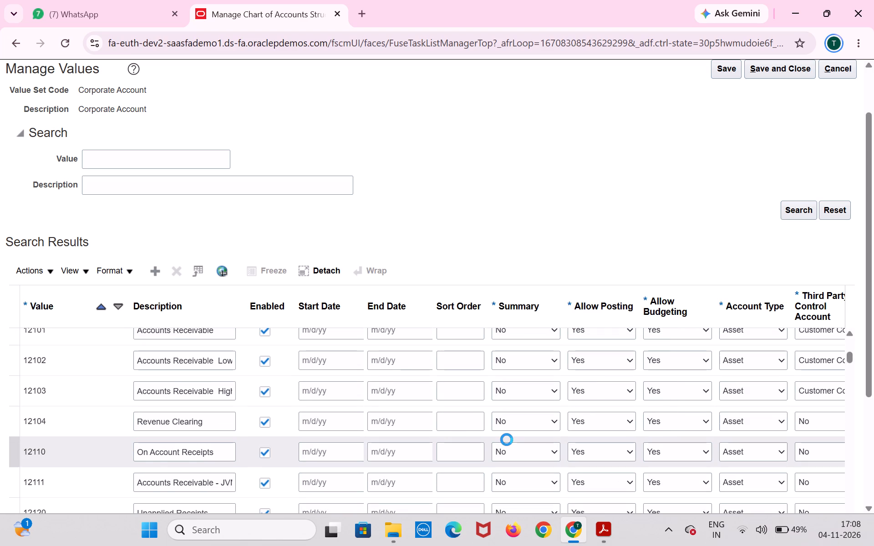
scroll(507, 440, down, 6)
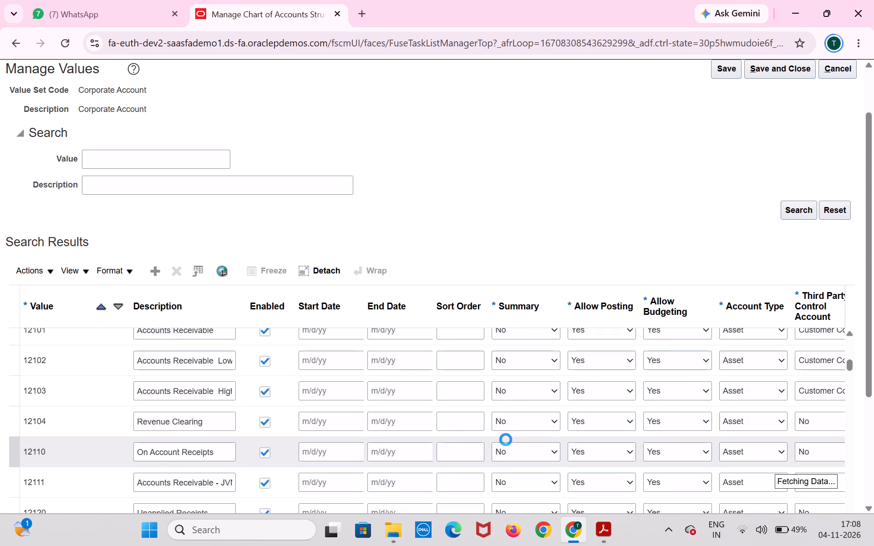
scroll(534, 244, down, 4)
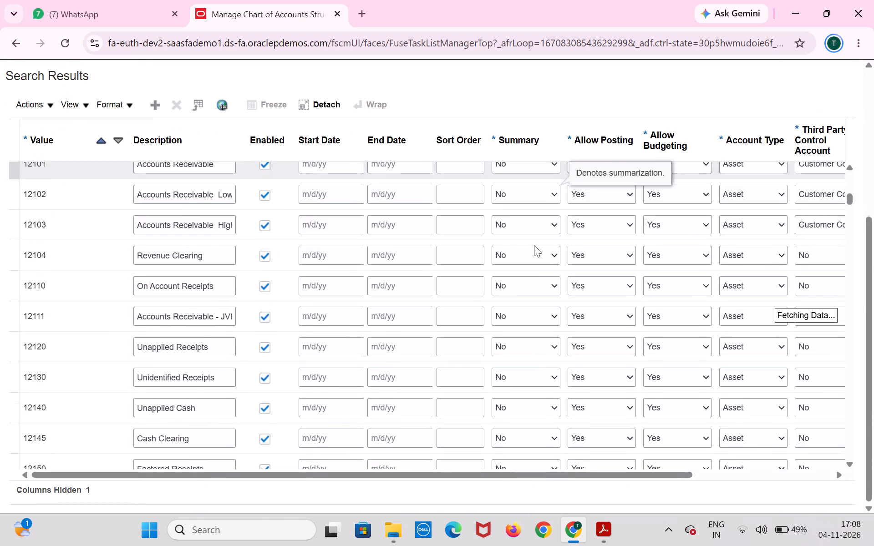
scroll(523, 300, down, 1)
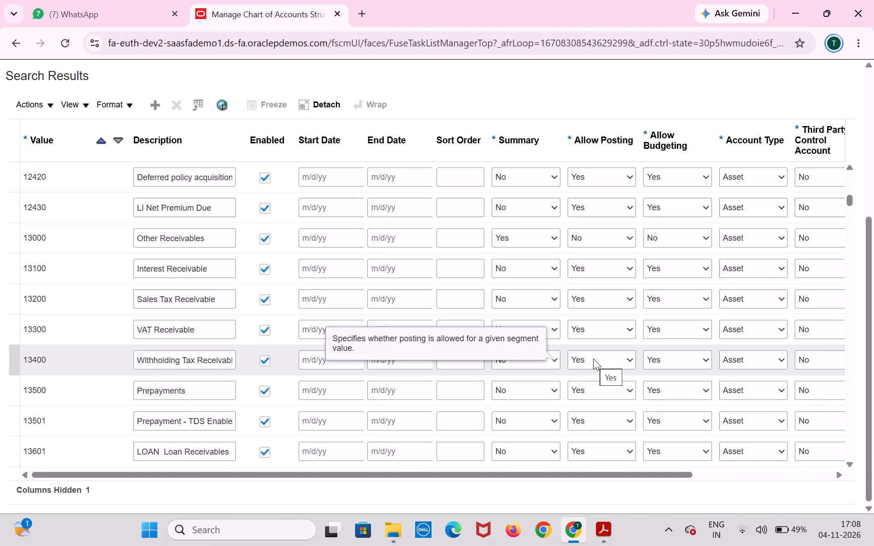
scroll(593, 359, up, 3)
scroll(665, 127, up, 5)
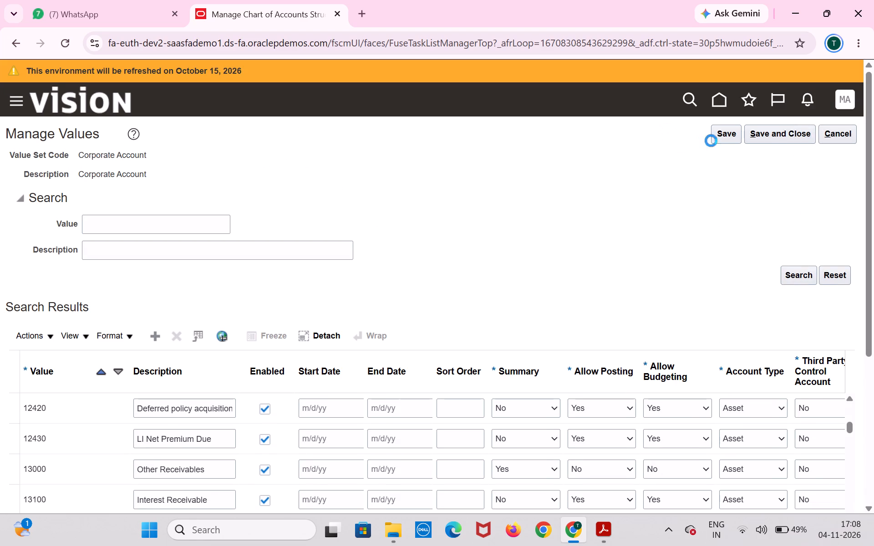
Save and close the Corporate Account values, then cancel out of the value set back to the Tata_COA_KFF instance.
click(772, 133)
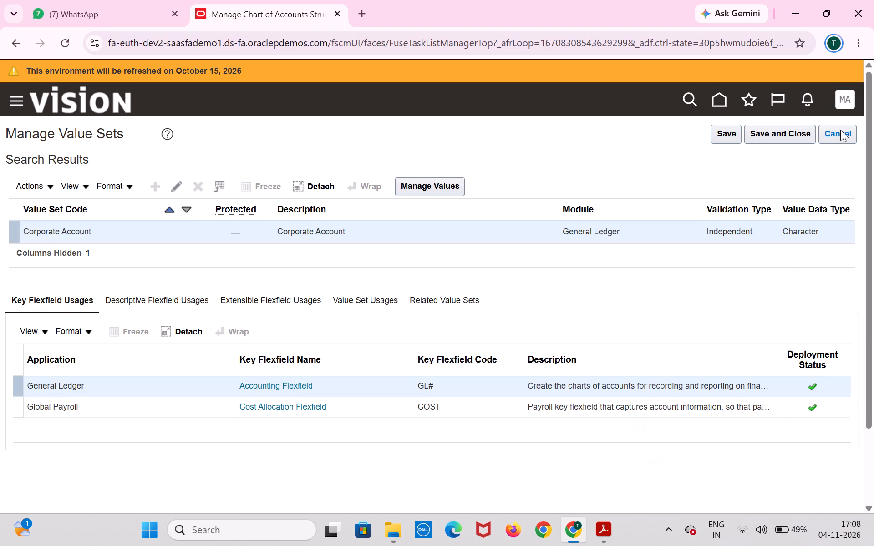
click(840, 130)
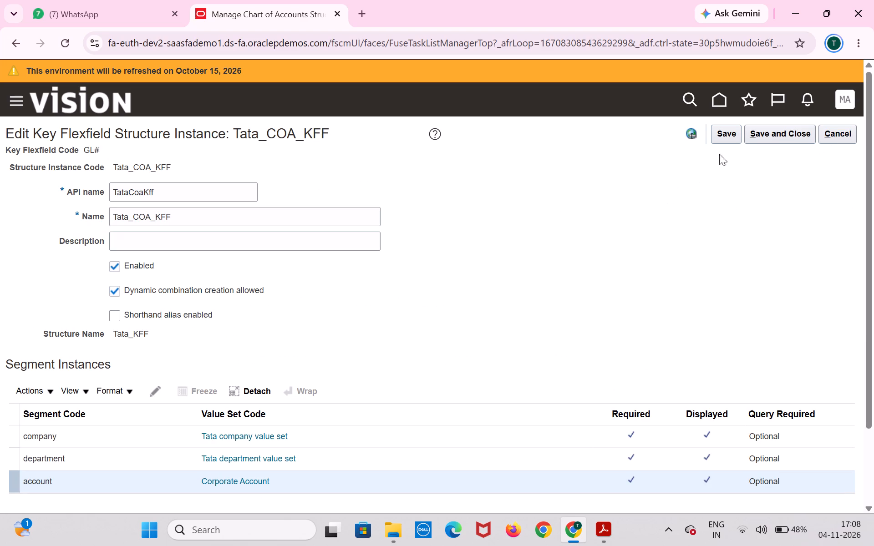
Save and close the Tata_COA_KFF structure instance and return to the Financials setup task list.
click(777, 146)
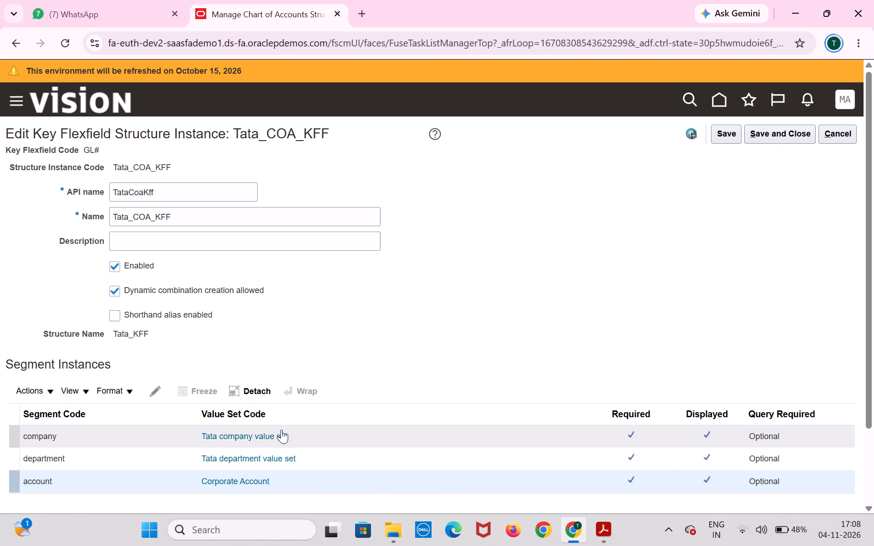
click(795, 137)
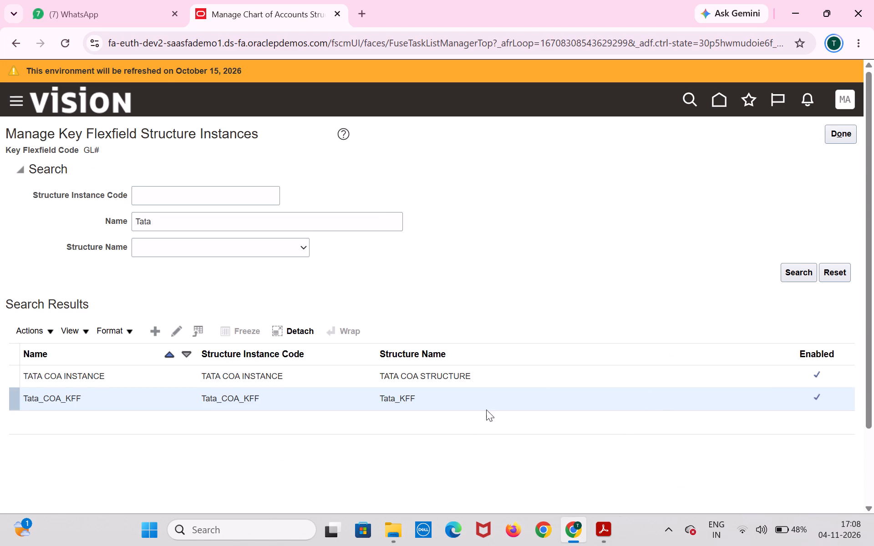
click(851, 128)
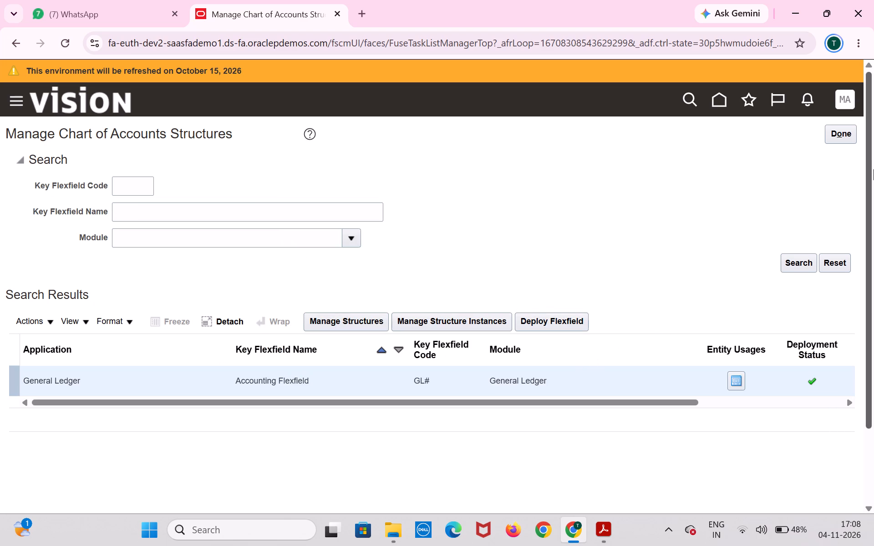
click(838, 135)
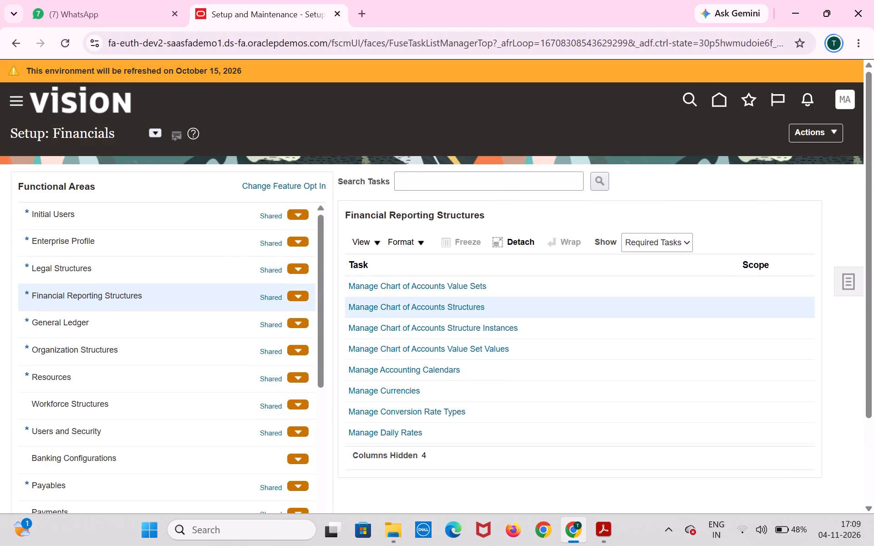
Search the setup tasks for "manage common options" and open Manage Common Options for Payables and Procurement for Tata business unit.
click(507, 182)
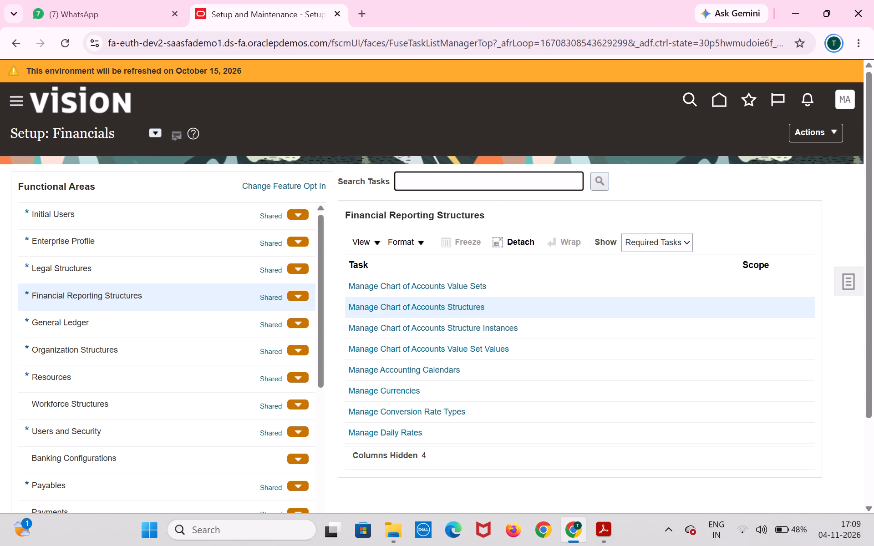
text(ma)
text(nage)
key(space)
text(common)
key(space)
text(options)
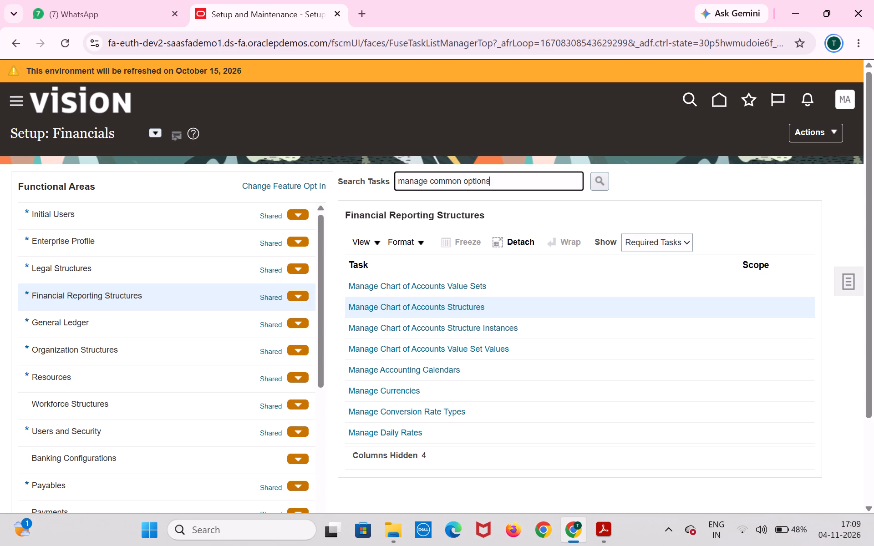
key(Return)
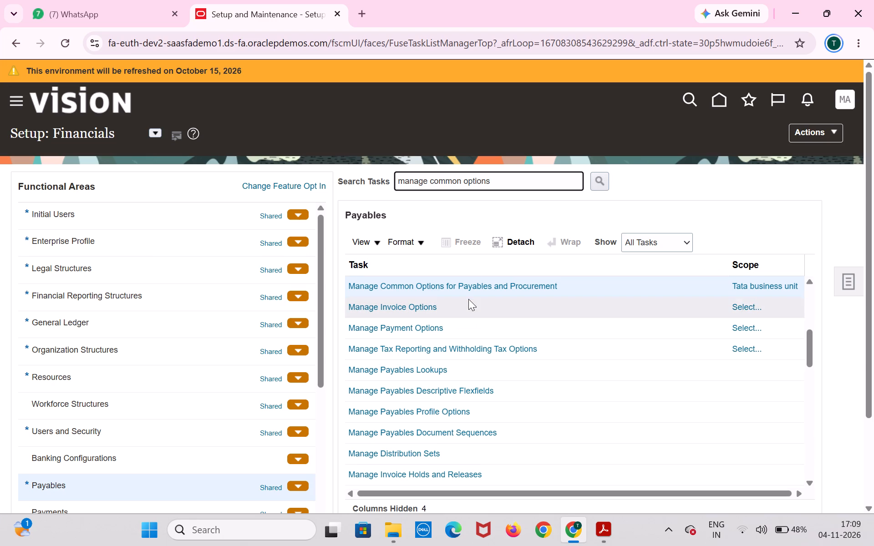
click(468, 288)
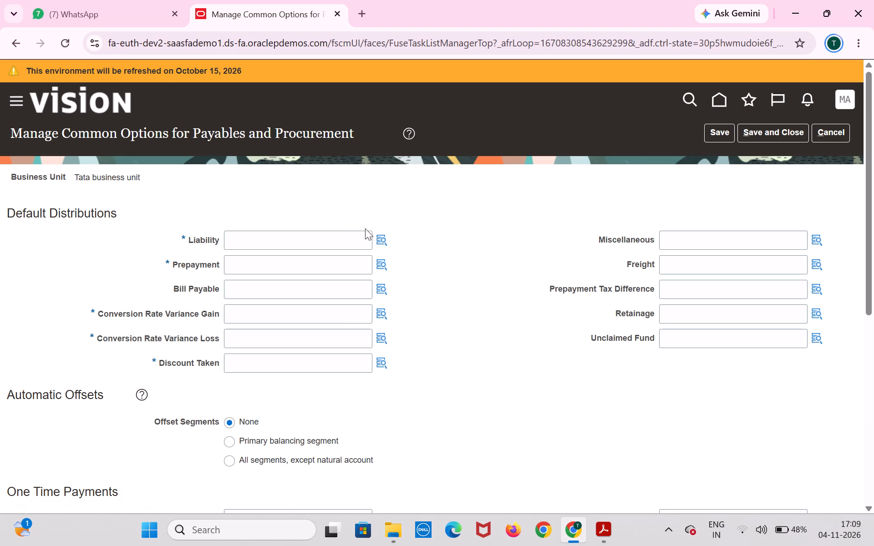
Set the Liability default distribution to company 105, department 0000 and account 22100 (Accounts Payables).
click(380, 243)
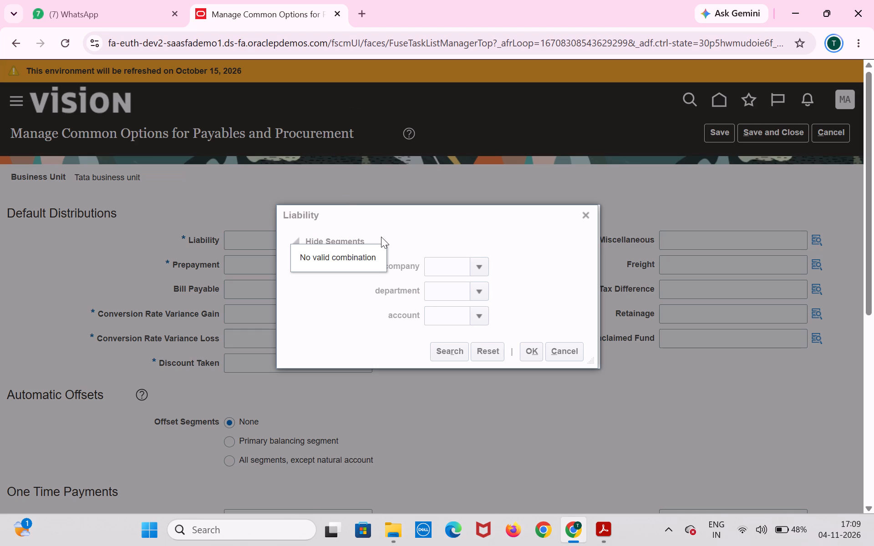
click(484, 264)
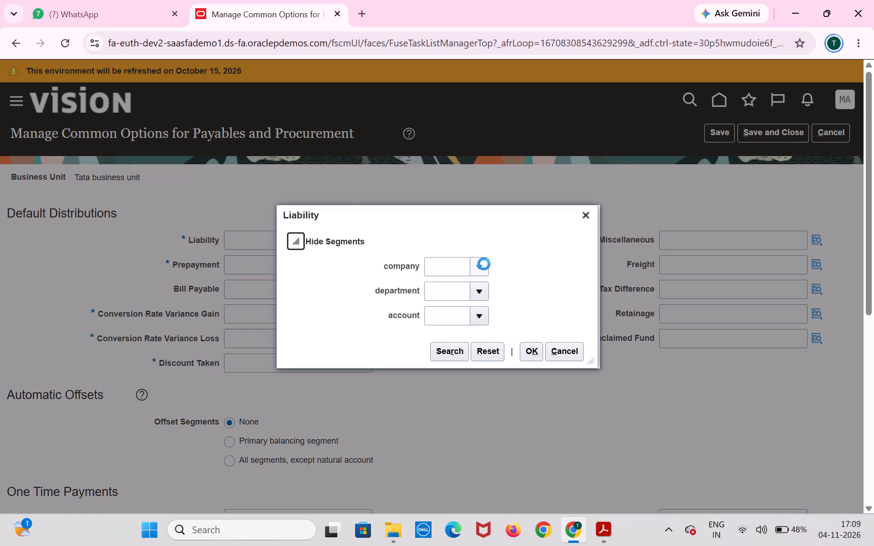
click(482, 292)
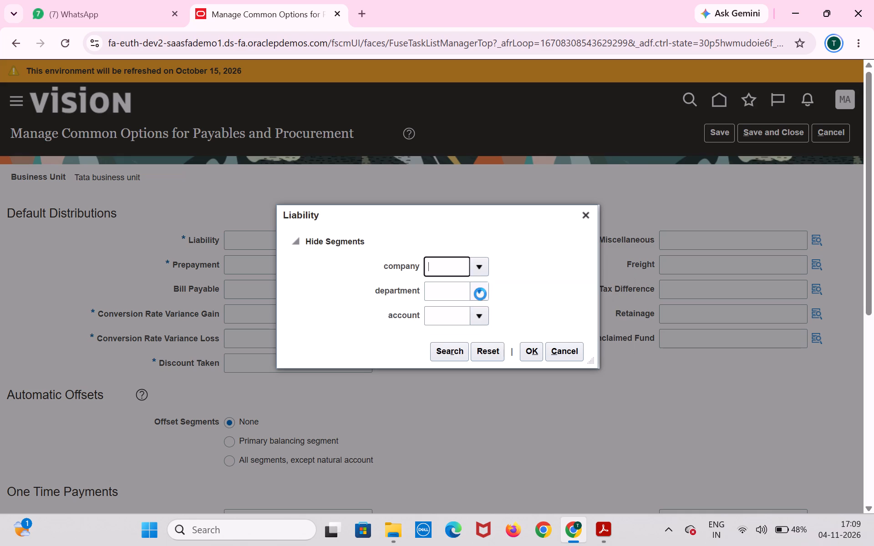
click(480, 295)
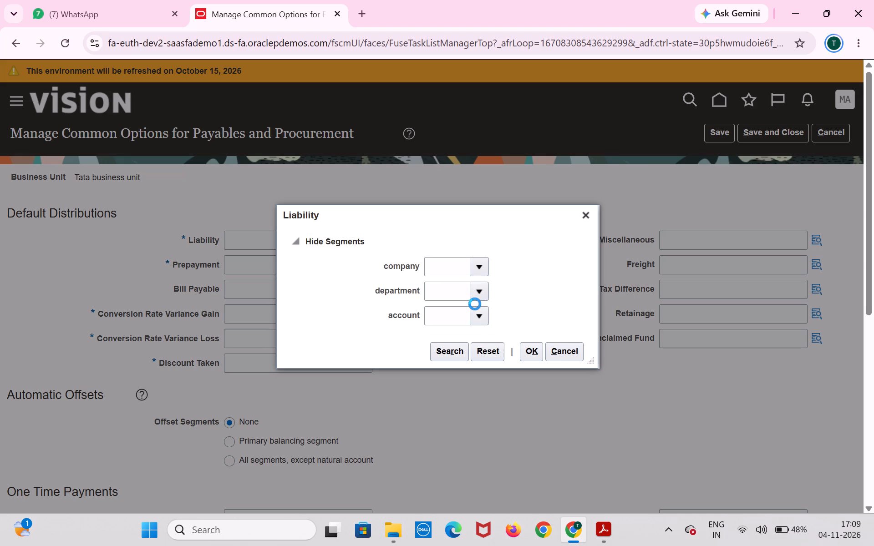
click(474, 317)
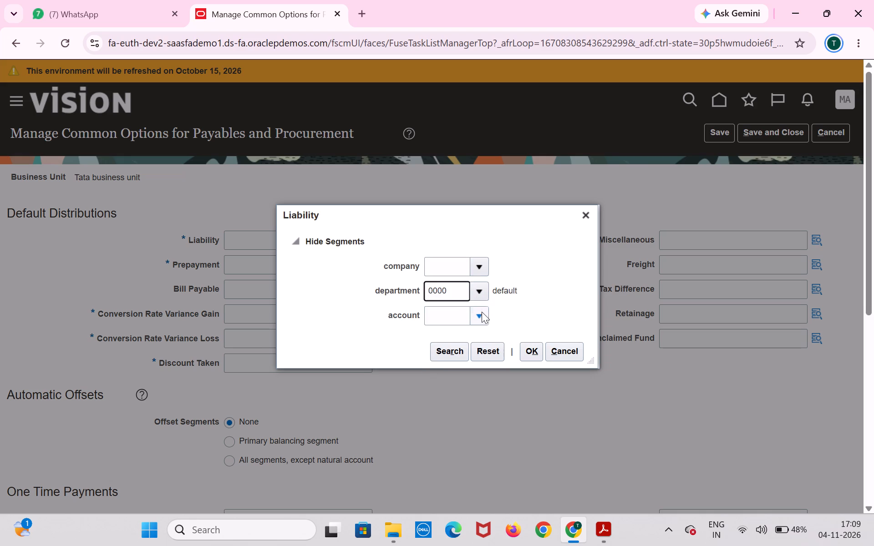
click(483, 263)
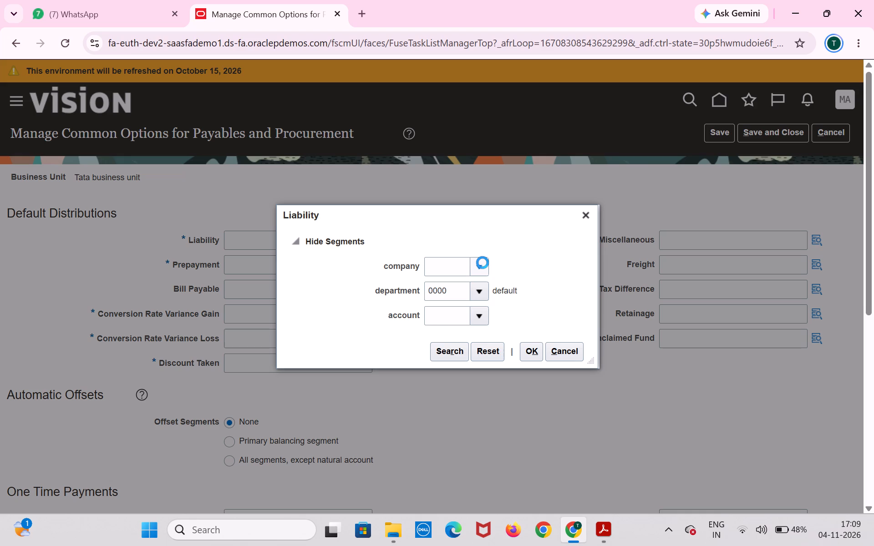
click(479, 289)
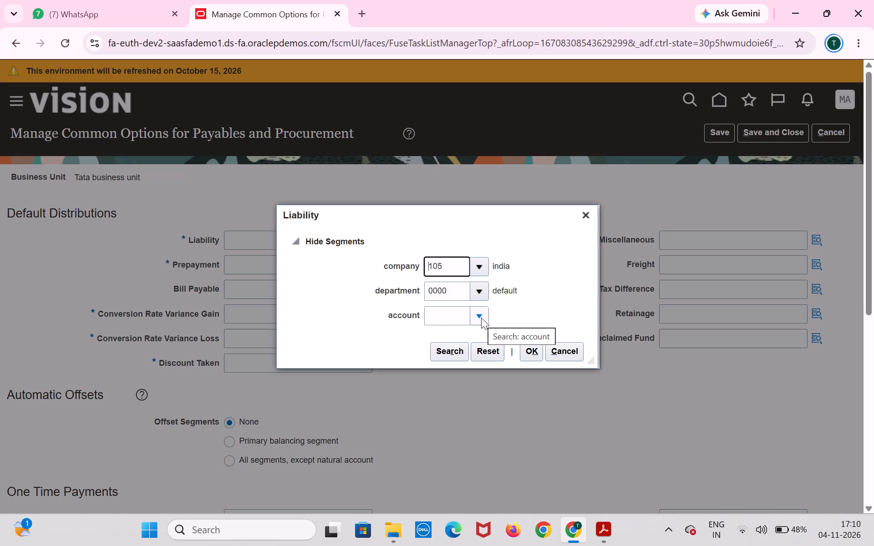
click(481, 318)
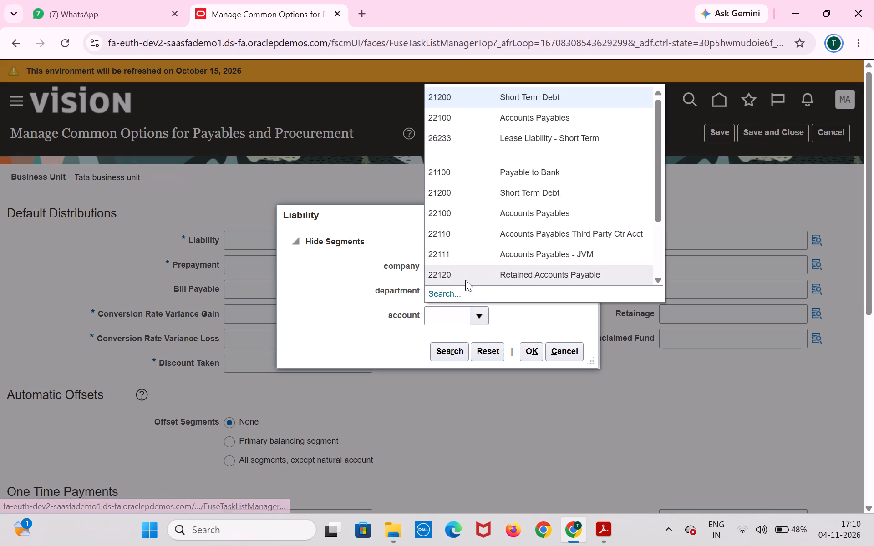
click(496, 121)
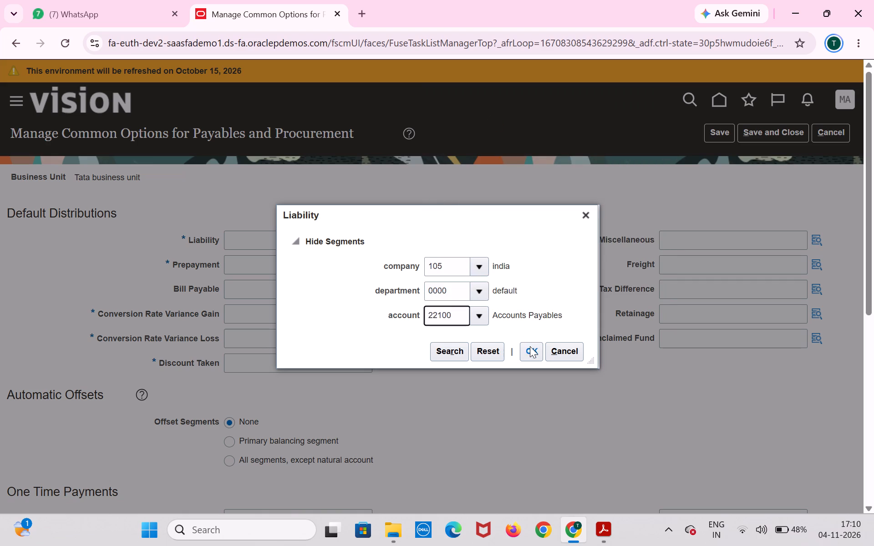
click(530, 346)
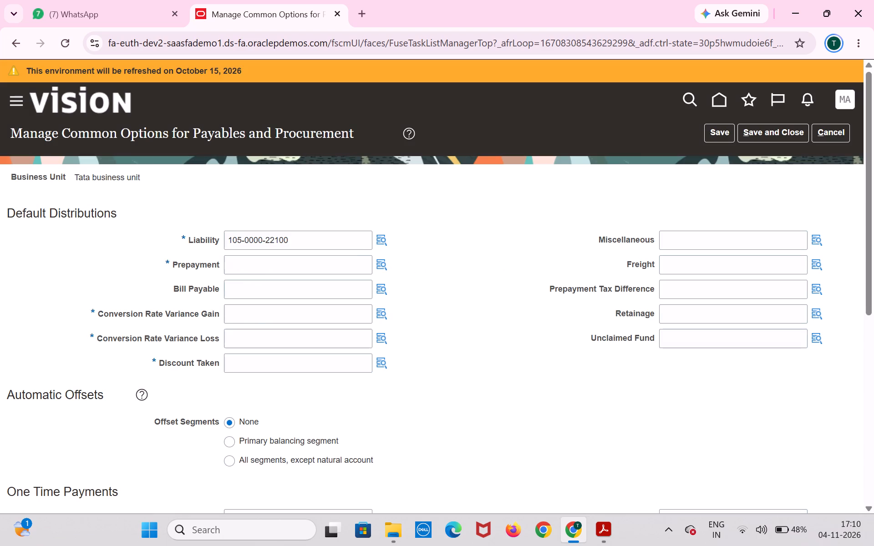
Set the Prepayment default distribution to company 105 and department 0000, searching for and selecting account 13500 (Prepayments).
click(384, 270)
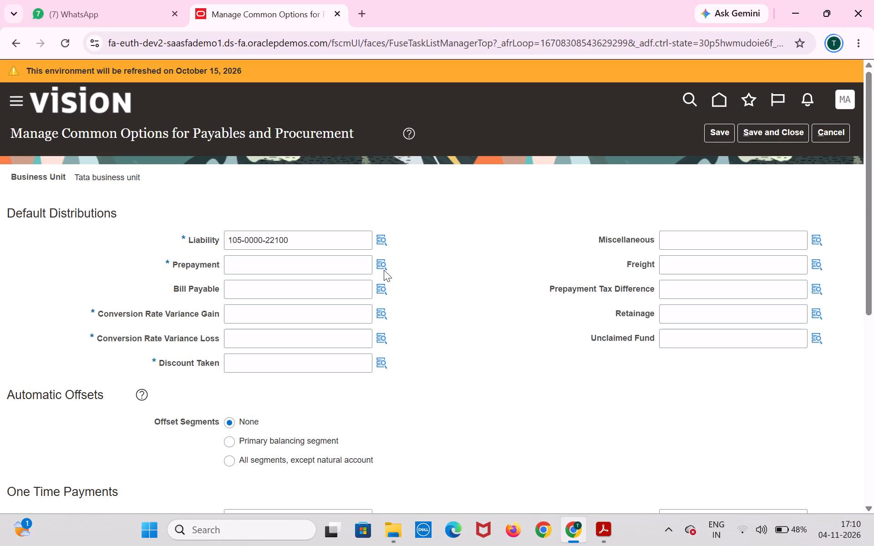
click(383, 266)
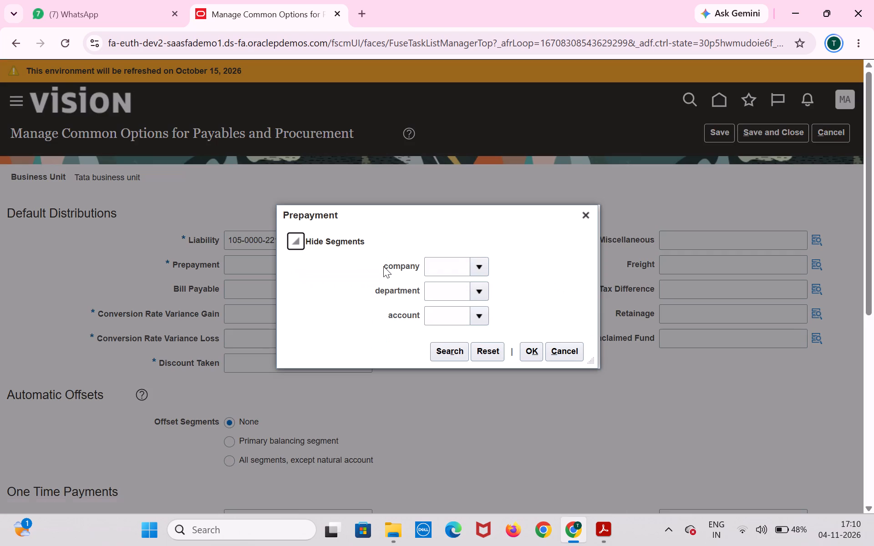
click(474, 264)
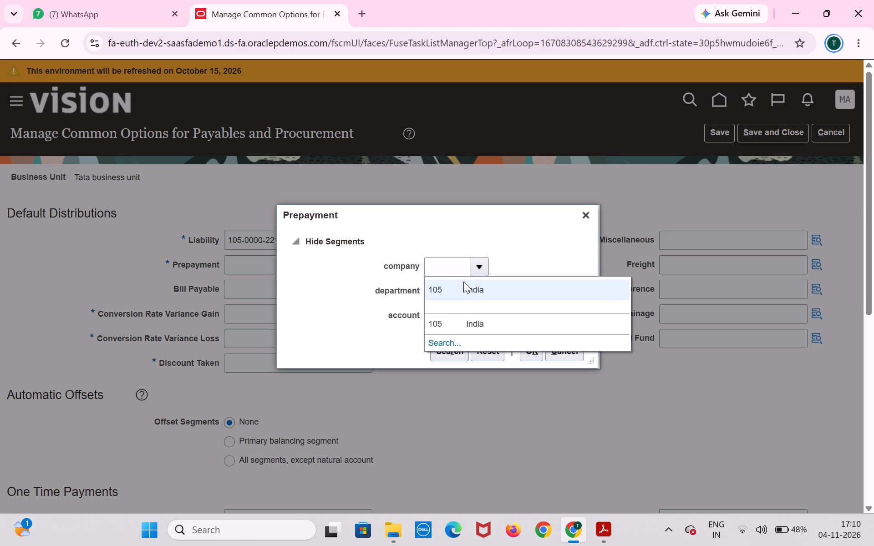
click(460, 289)
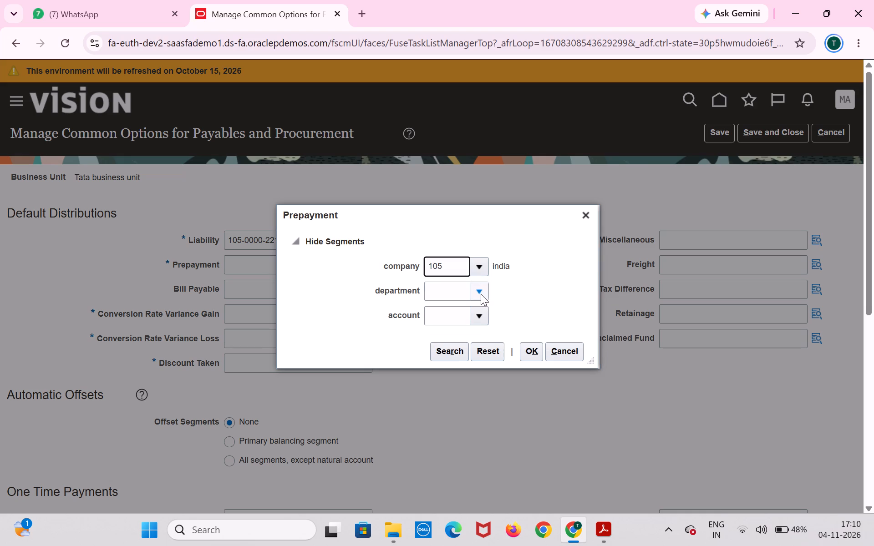
click(481, 293)
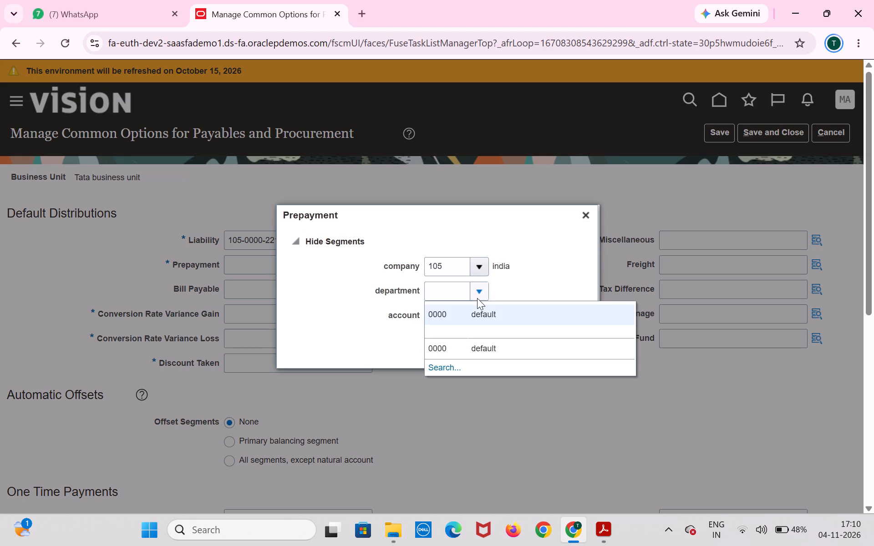
click(456, 313)
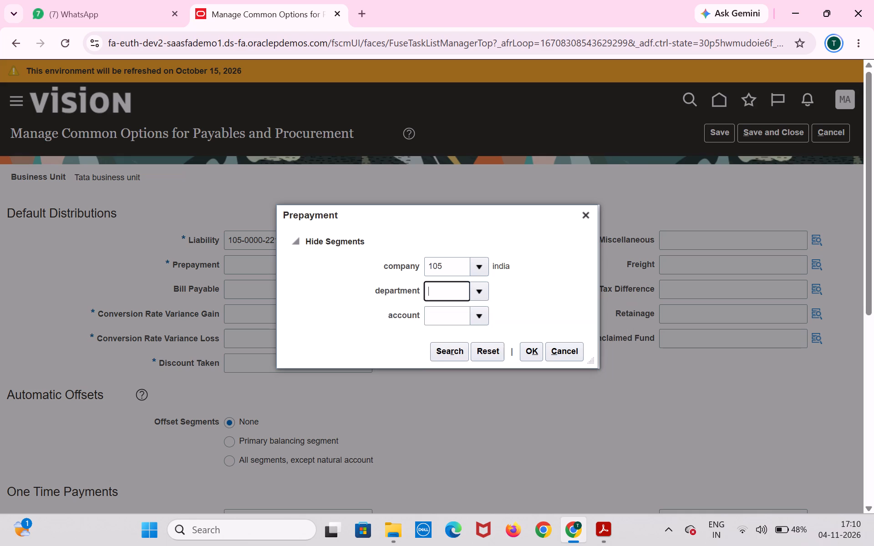
click(482, 314)
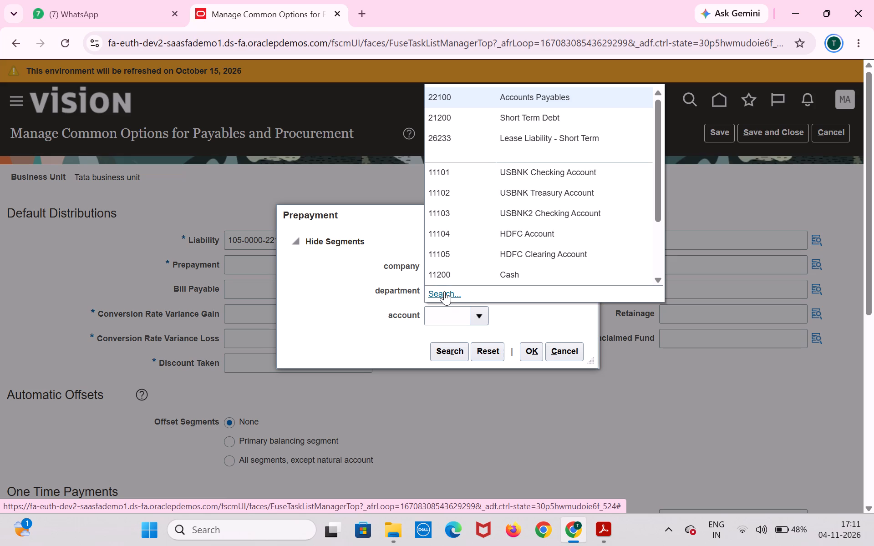
click(444, 291)
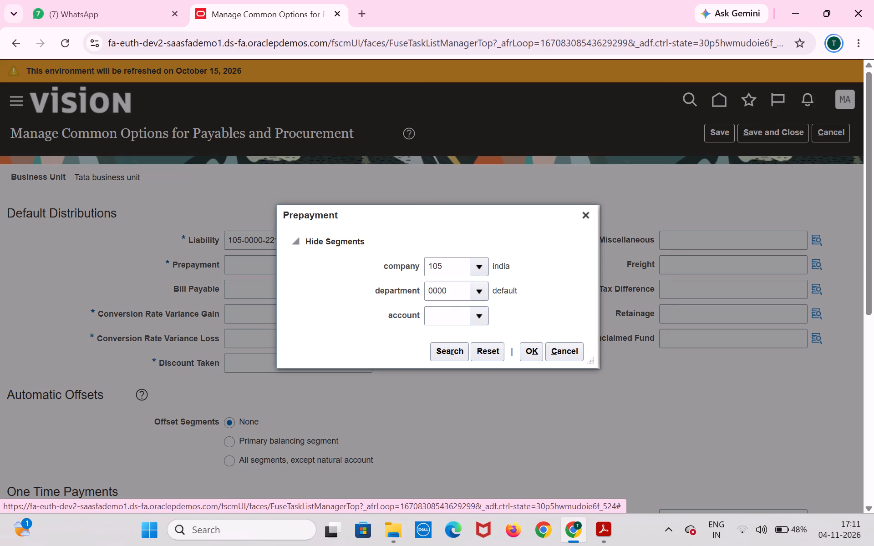
click(435, 262)
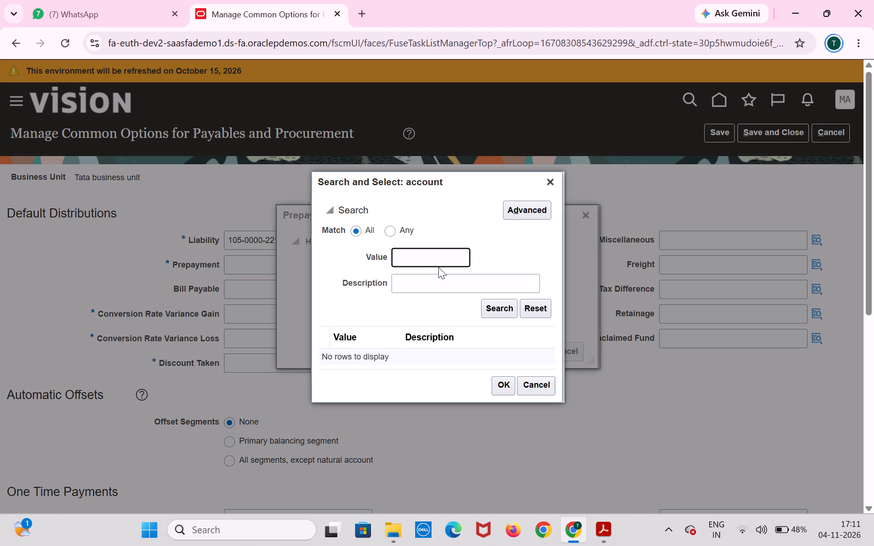
key(1)
text(3500)
click(503, 318)
click(501, 311)
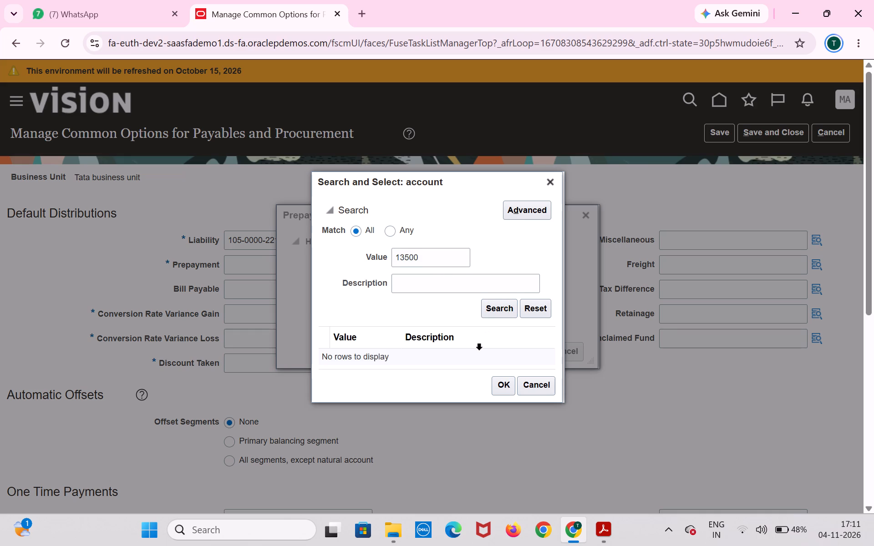
click(473, 356)
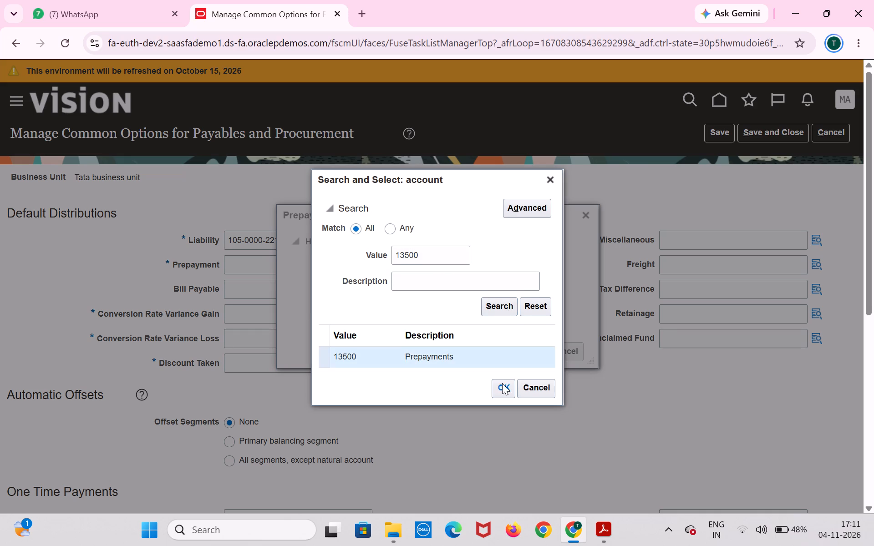
click(502, 382)
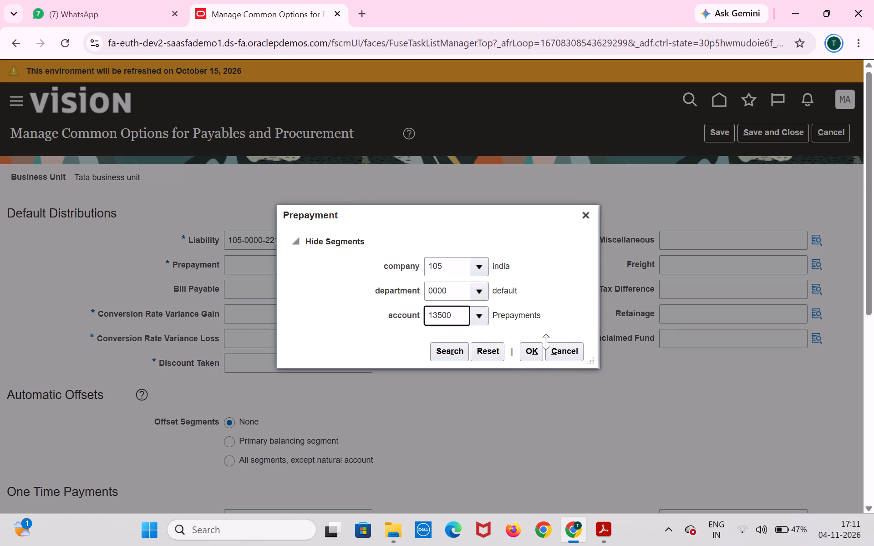
click(532, 354)
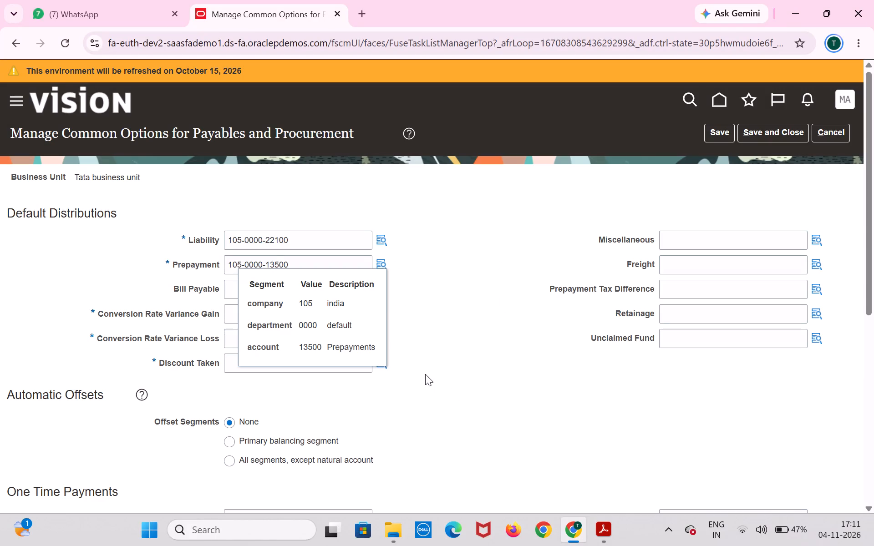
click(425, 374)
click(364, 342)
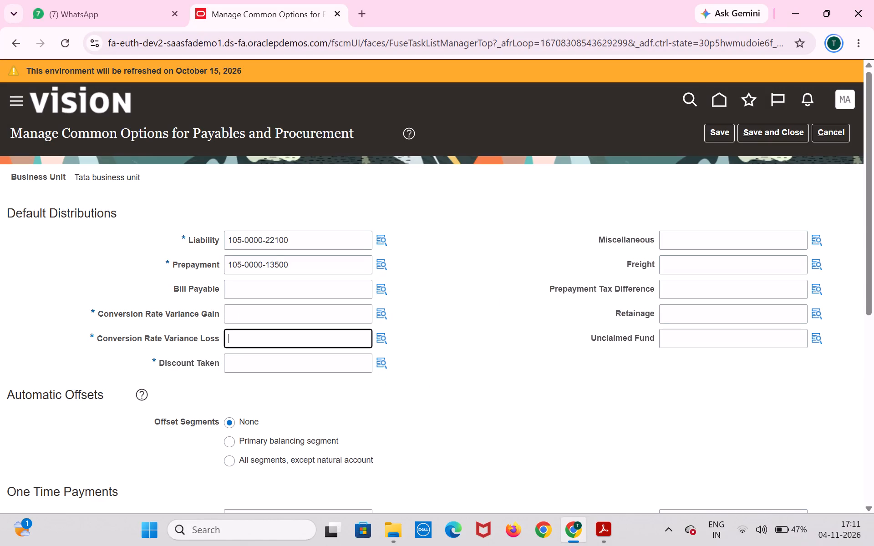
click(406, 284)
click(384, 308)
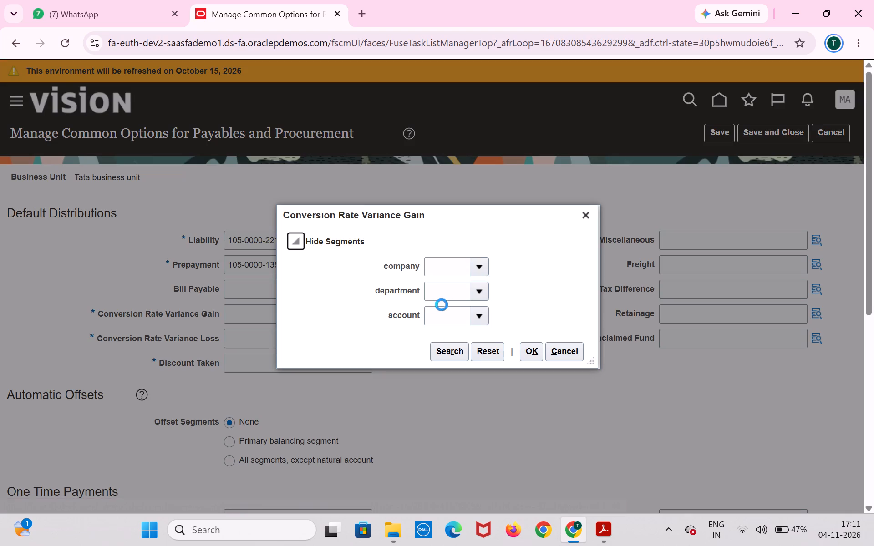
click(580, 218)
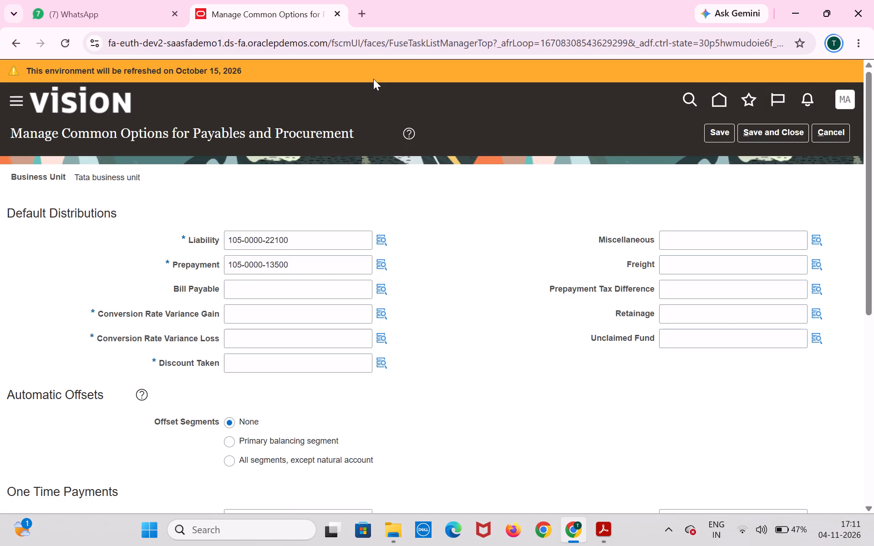
Duplicate the common options browser tab and open Setup and Maintenance in the duplicate.
right_click(307, 11)
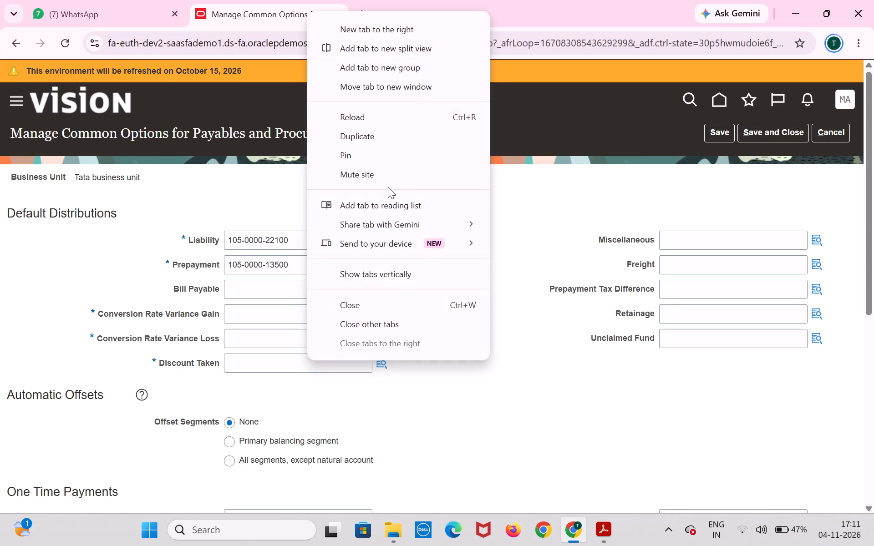
click(386, 136)
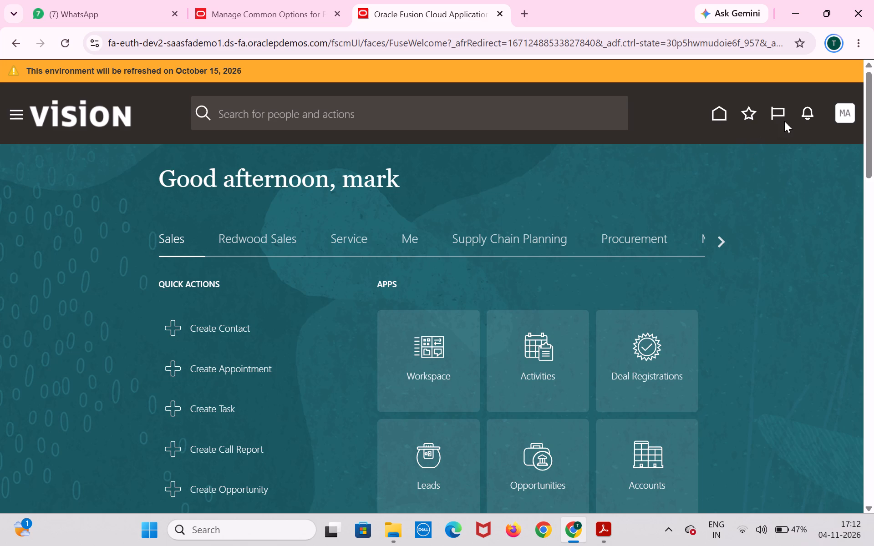
click(839, 118)
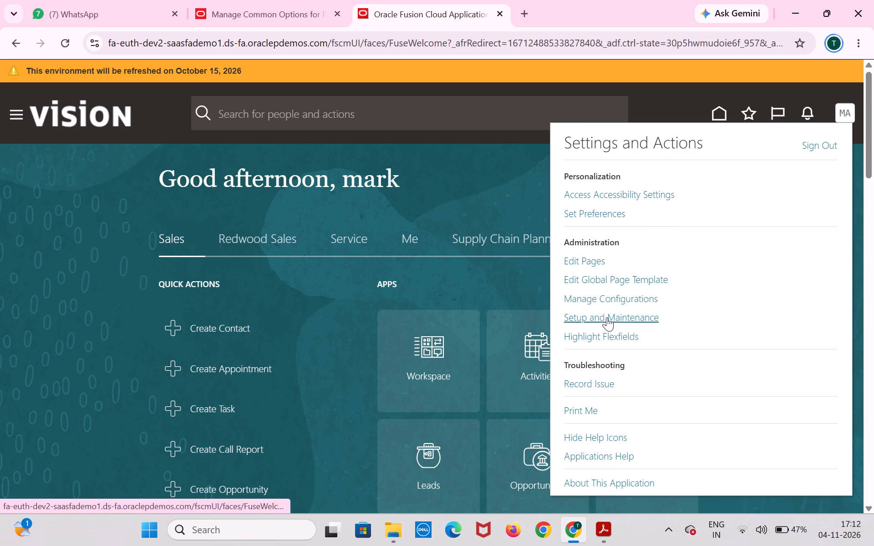
click(607, 317)
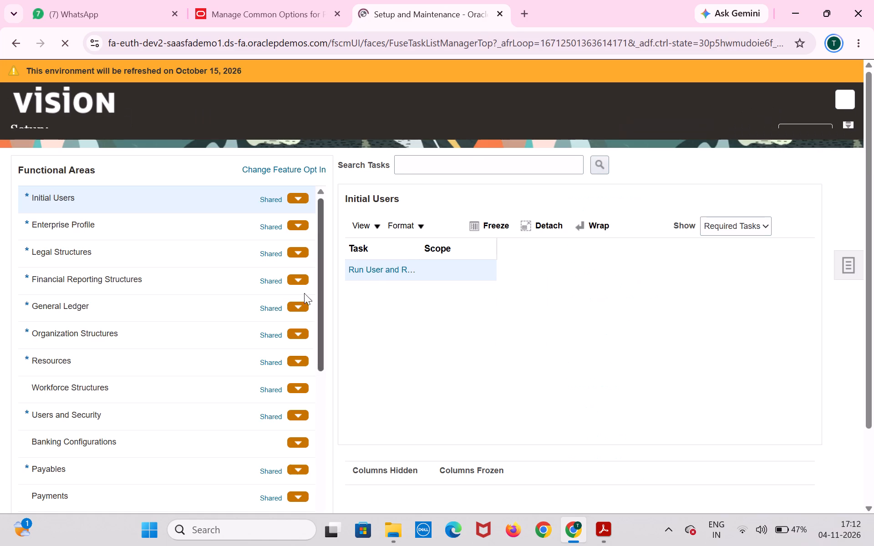
Open the Manage Chart of Accounts Structures task from the Financial Reporting Structures functional area.
click(182, 283)
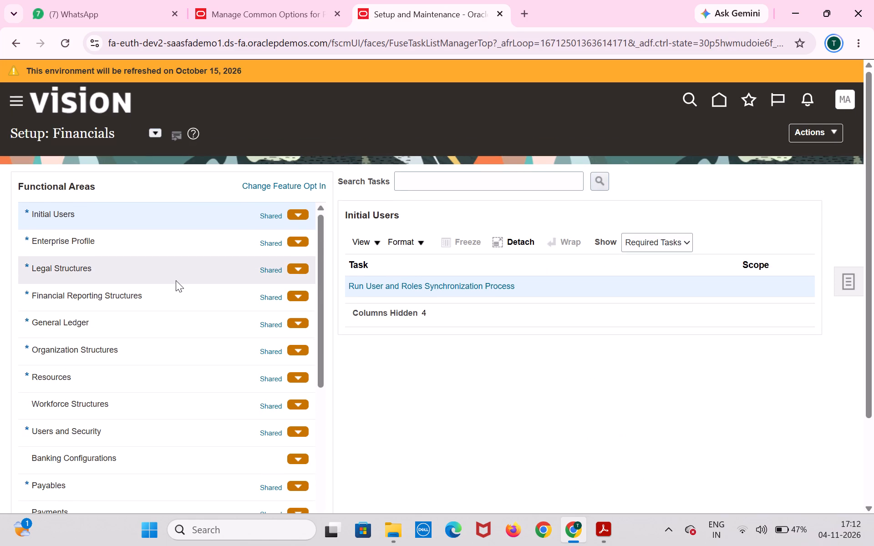
click(166, 294)
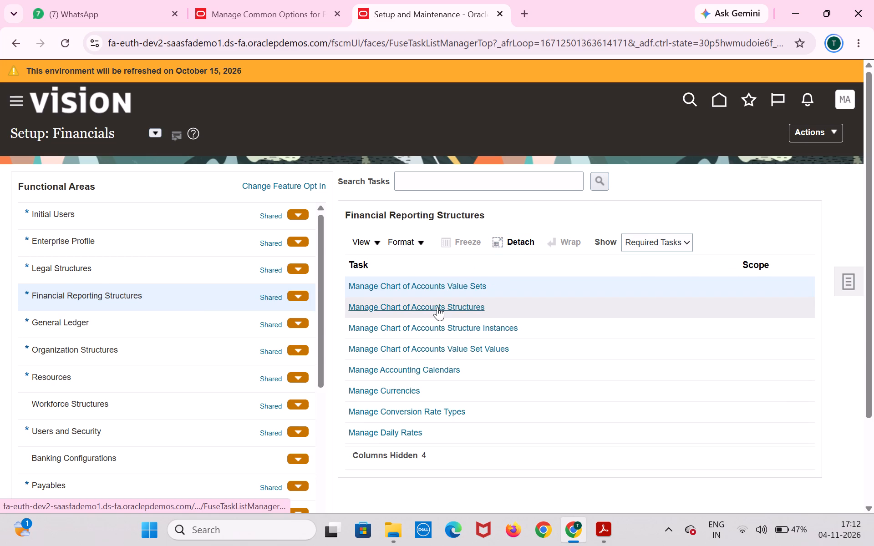
click(437, 307)
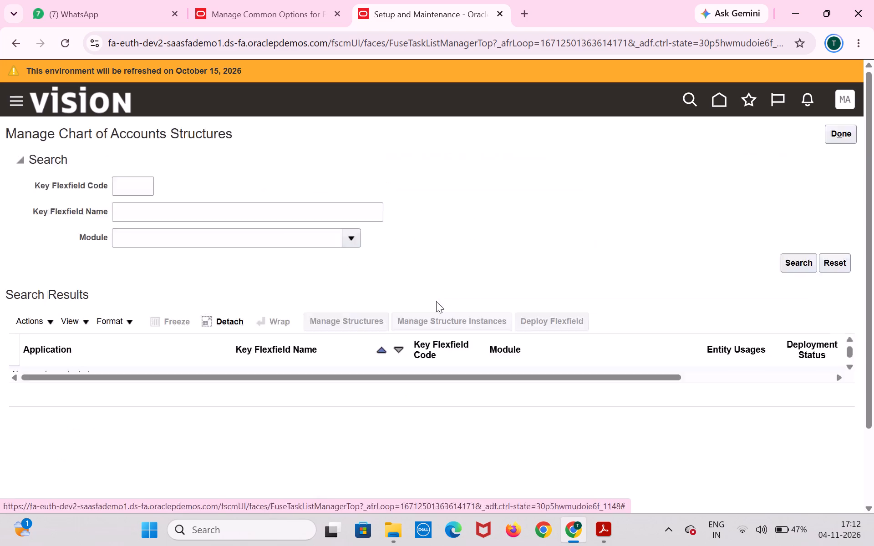
click(436, 294)
click(442, 282)
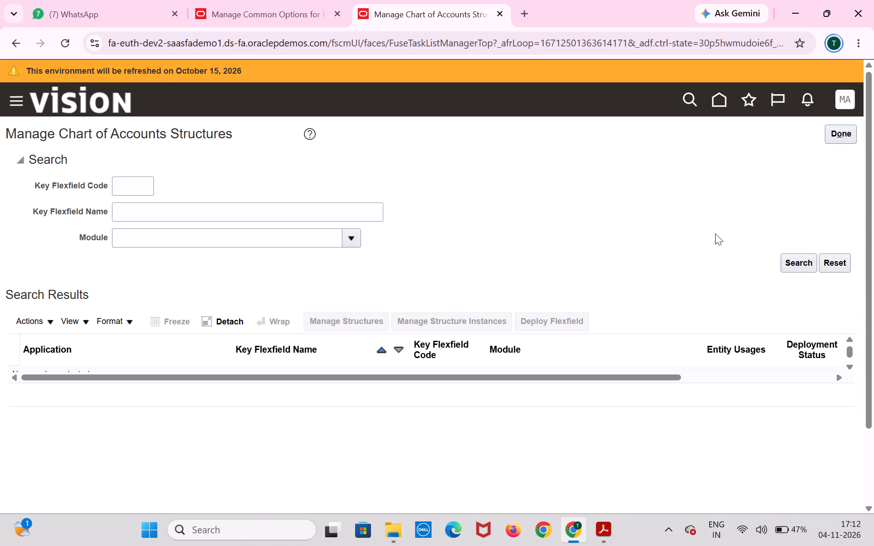
Search the general ledger key flexfield's structure instances for the name Tata and open Tata_COA_KFF for editing.
click(782, 261)
click(476, 322)
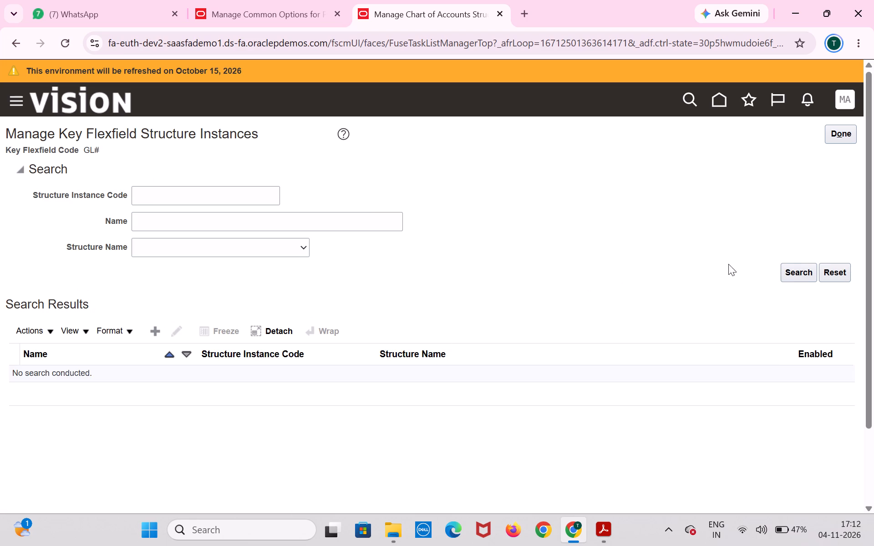
click(804, 267)
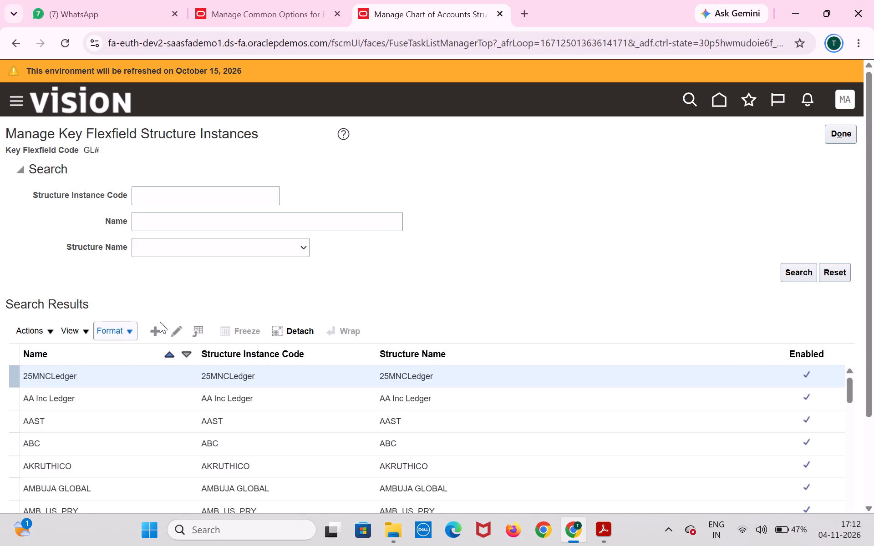
click(201, 227)
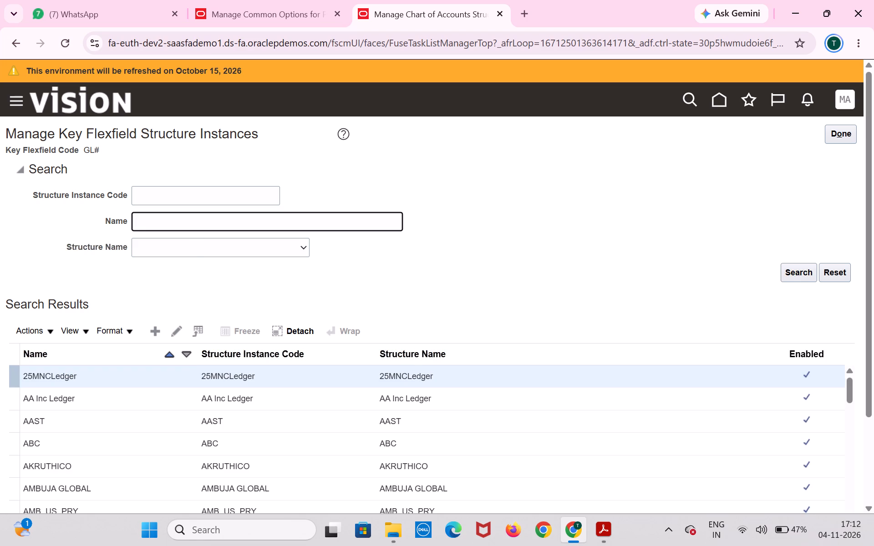
text(Tata)
key(Return)
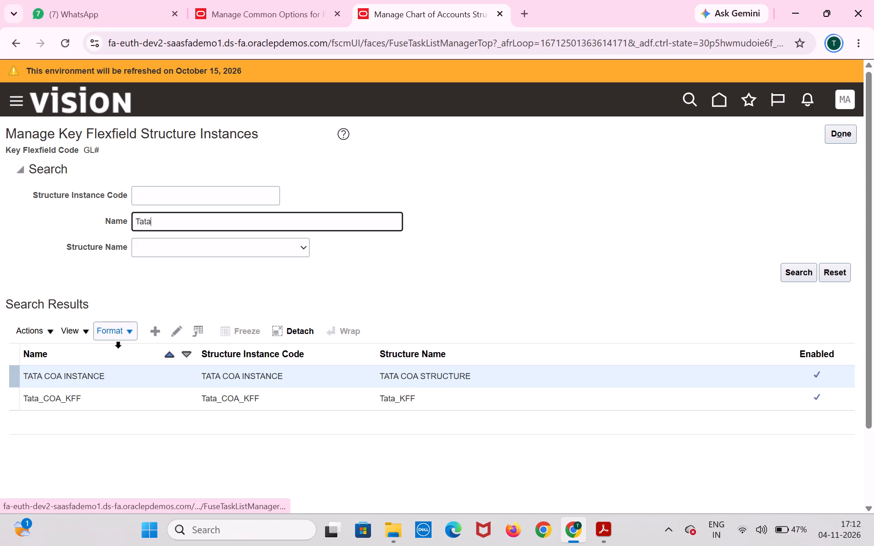
click(117, 400)
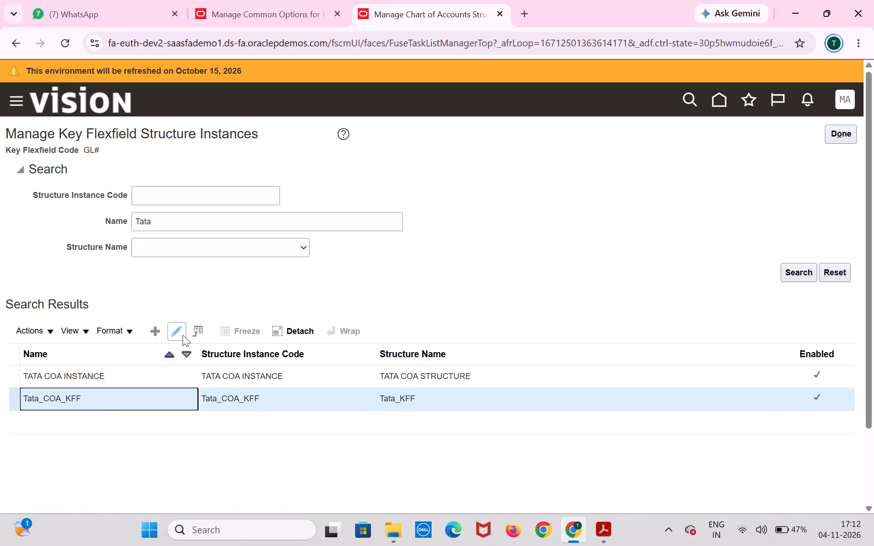
click(183, 335)
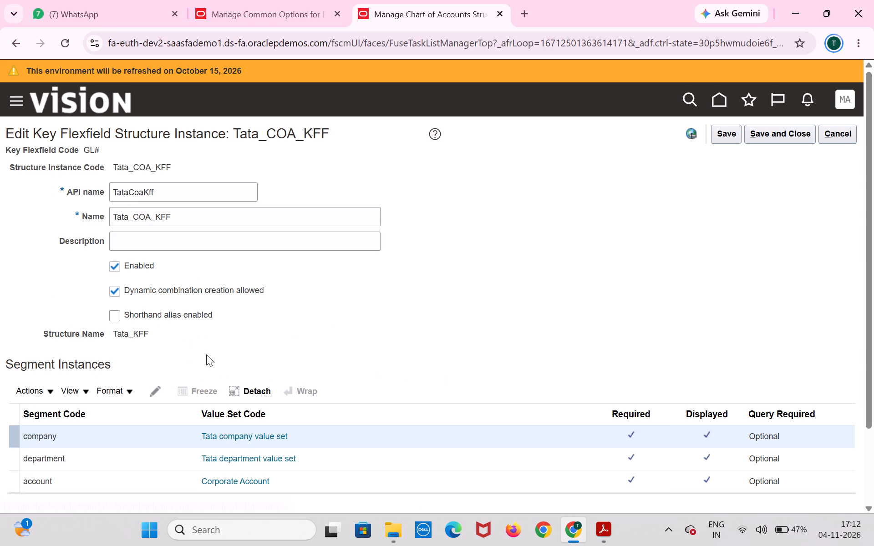
Open the values of the account segment's Corporate Account value set and list them all.
click(253, 478)
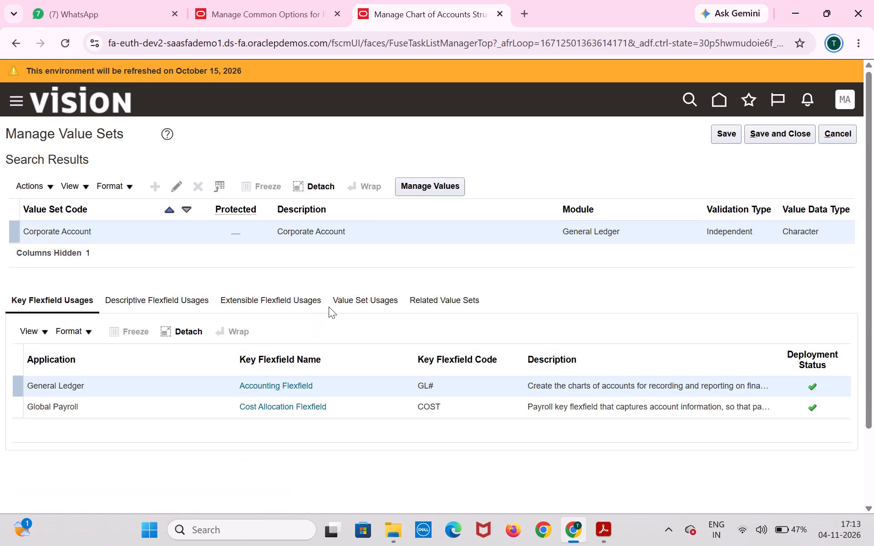
click(421, 181)
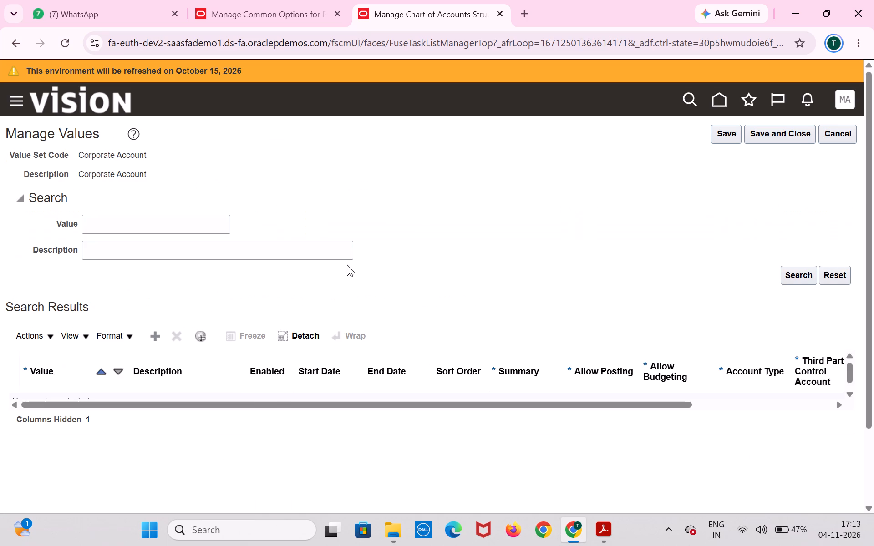
click(808, 271)
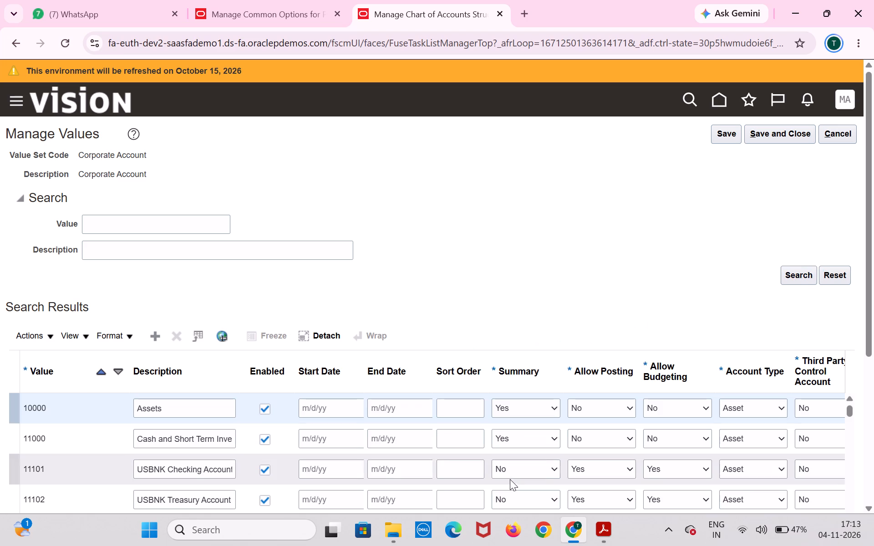
Search the Corporate Account values using realised gain as the value criterion.
click(207, 230)
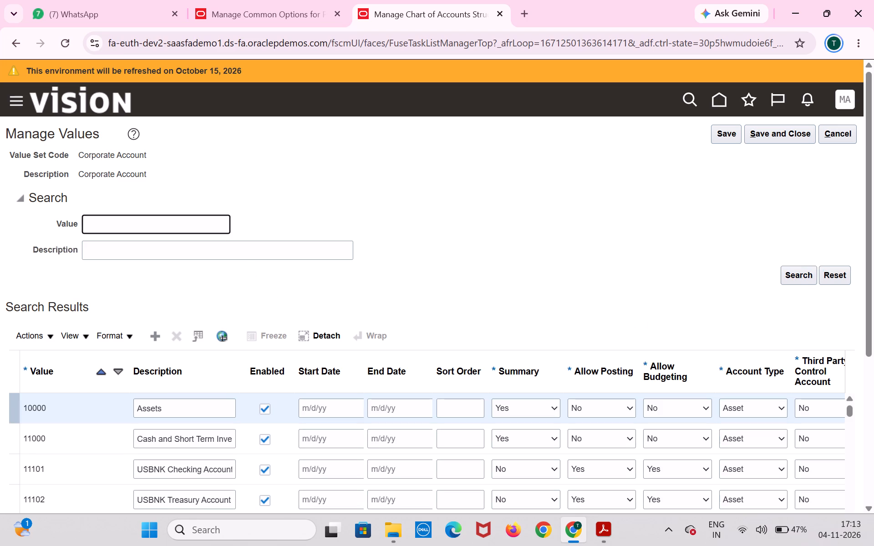
text(realised ga)
text(in)
key(Return)
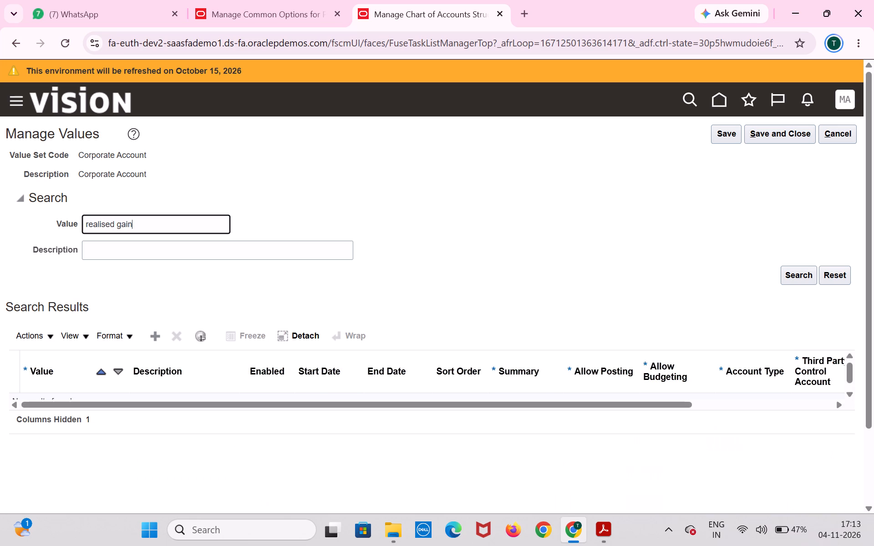
Clear the value criterion and list all Corporate Account values again.
click(147, 218)
key(BackSpace)
key(BackSpace)
key(BackSpace)
key(BackSpace)
key(BackSpace)
key(BackSpace)
key(BackSpace)
key(BackSpace)
key(BackSpace)
key(BackSpace)
key(BackSpace)
key(BackSpace)
key(BackSpace)
key(BackSpace)
key(BackSpace)
key(BackSpace)
key(BackSpace)
key(BackSpace)
key(BackSpace)
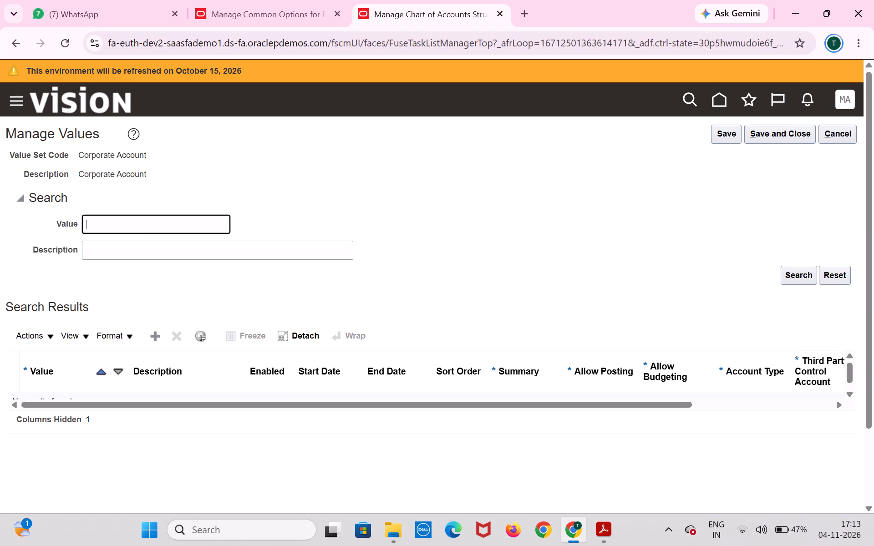
click(809, 278)
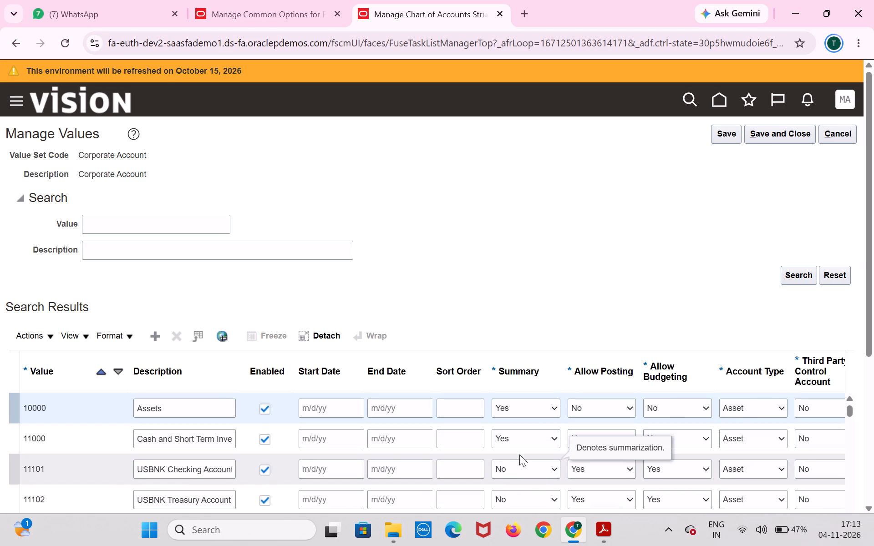
Examine the Corporate Account values and descriptions through the asset and liability accounts for a realised gain account.
scroll(519, 452, down, 6)
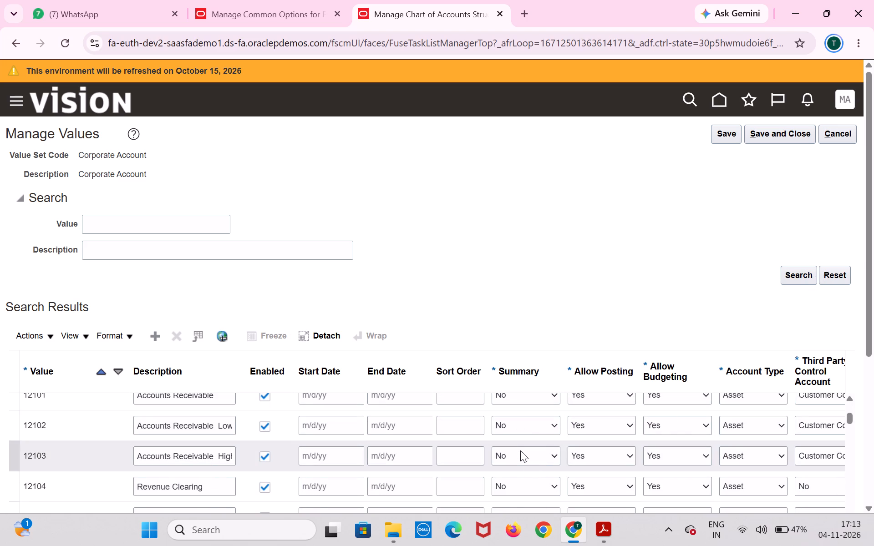
scroll(520, 450, down, 6)
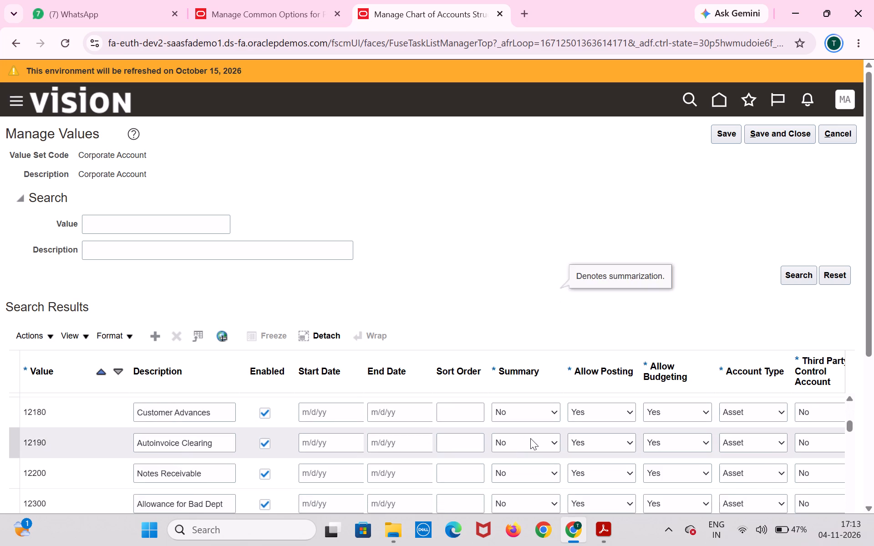
scroll(530, 438, down, 3)
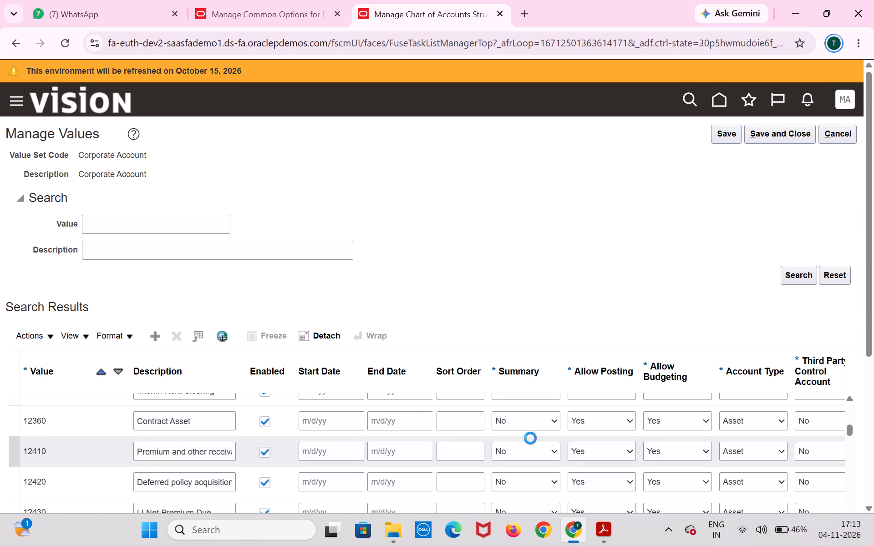
scroll(530, 438, down, 4)
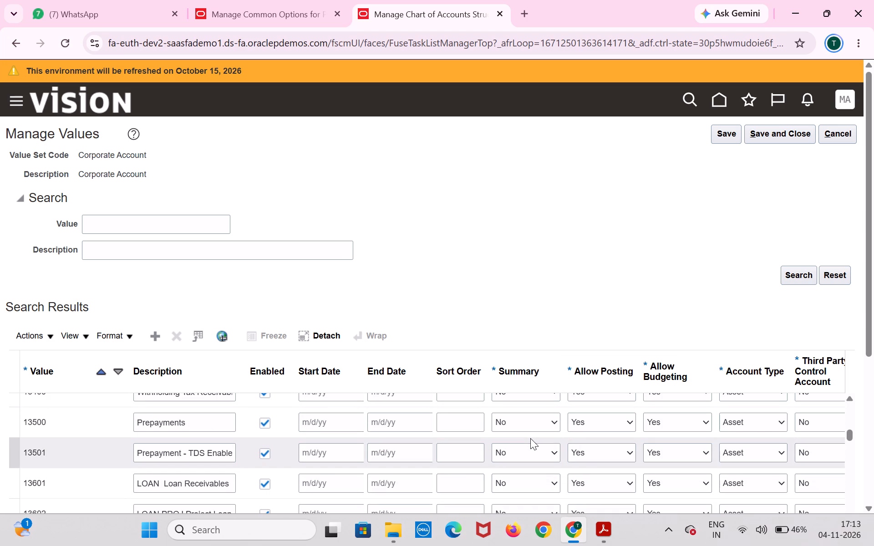
scroll(530, 438, down, 2)
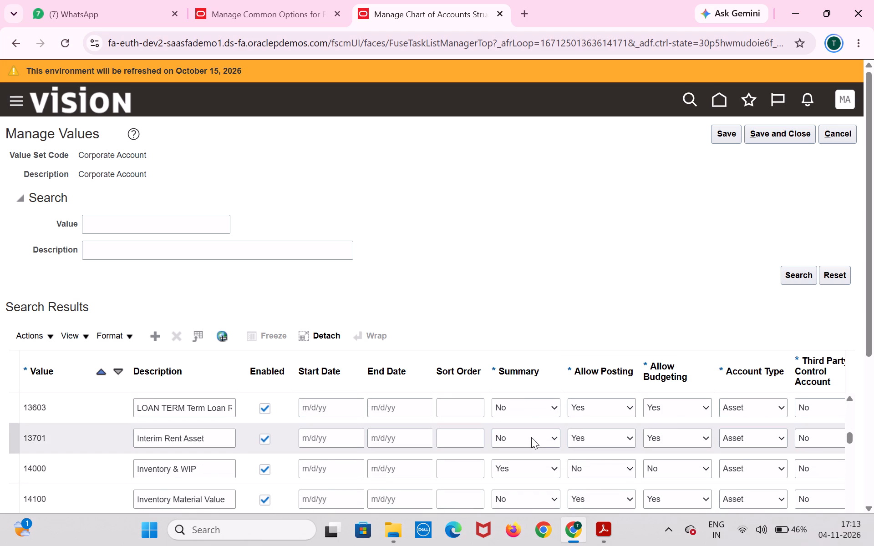
scroll(533, 435, down, 3)
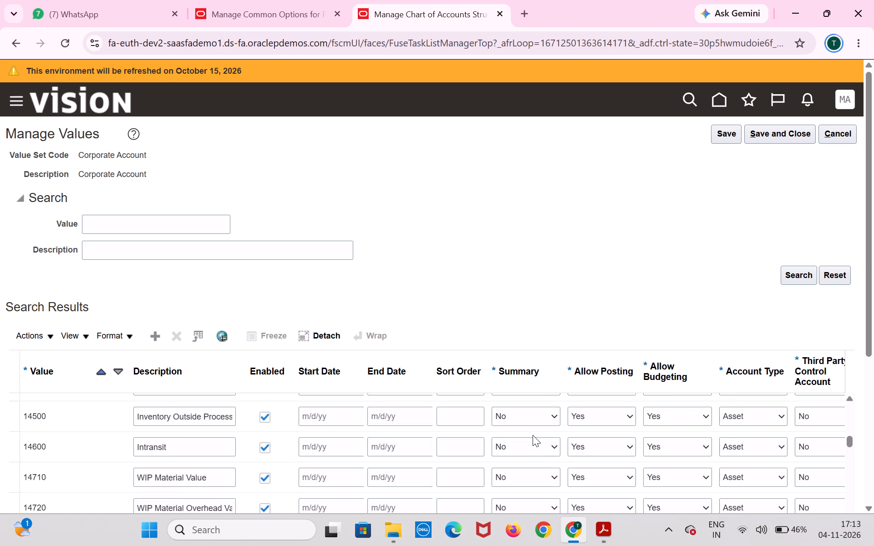
scroll(533, 435, down, 6)
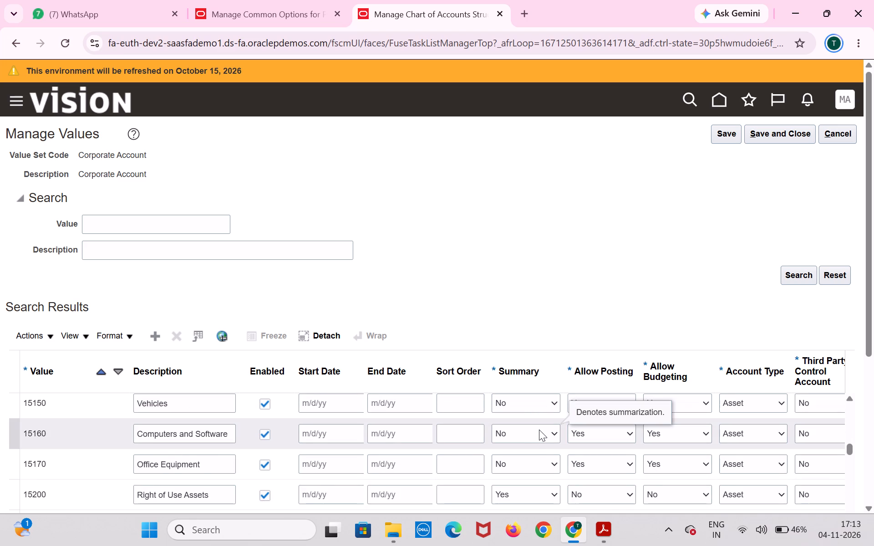
scroll(539, 430, down, 4)
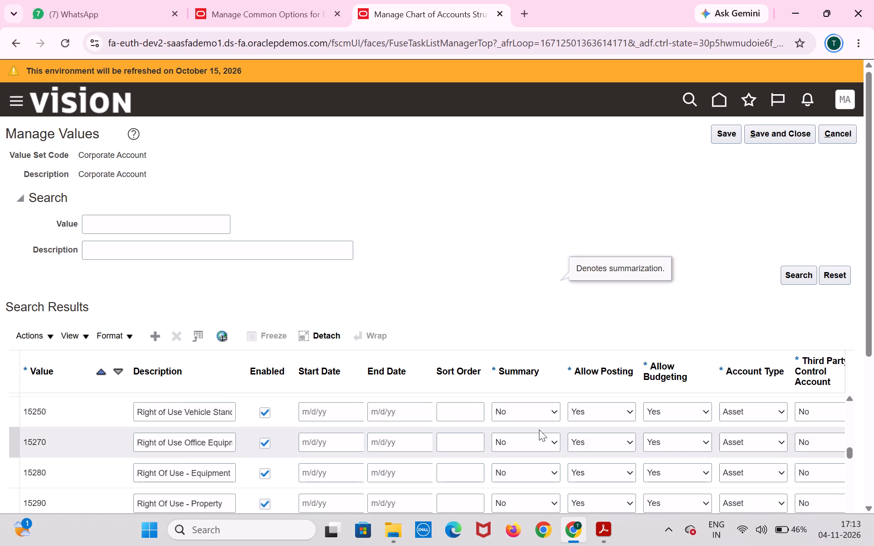
scroll(540, 430, down, 2)
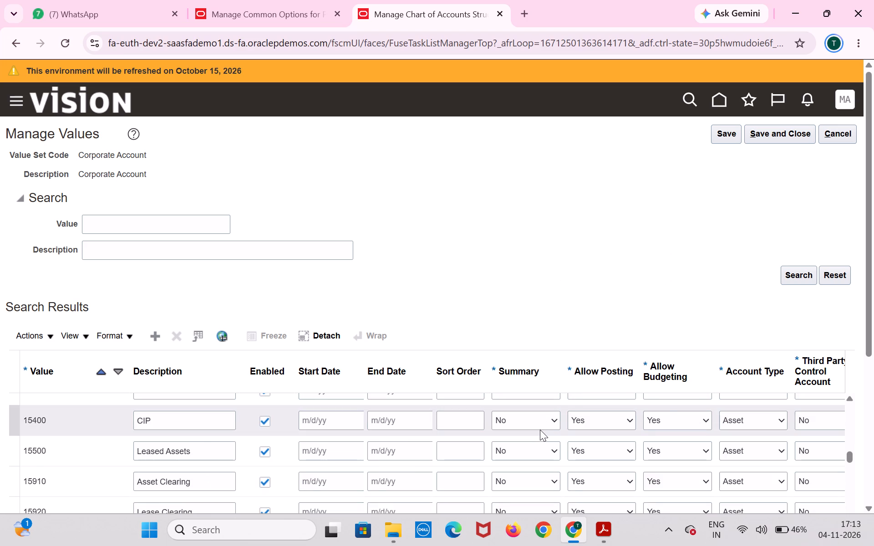
scroll(540, 430, down, 1)
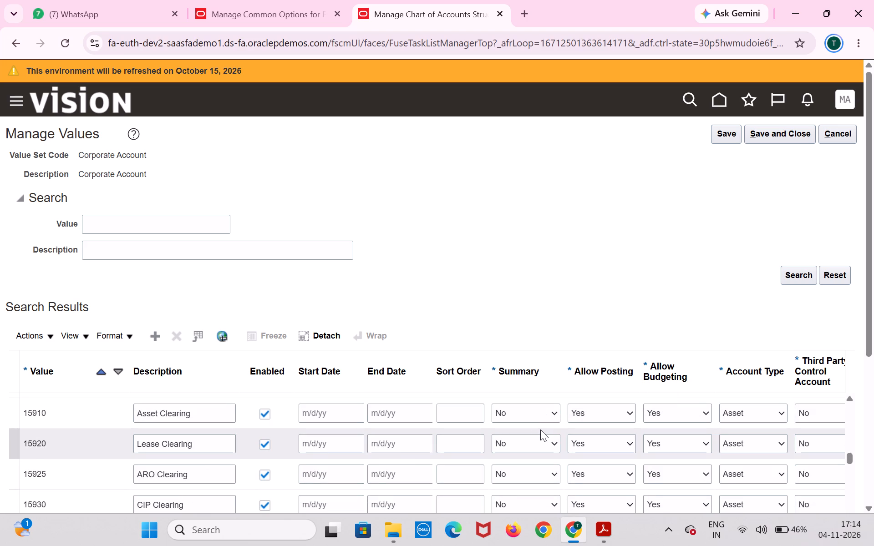
scroll(540, 430, down, 1)
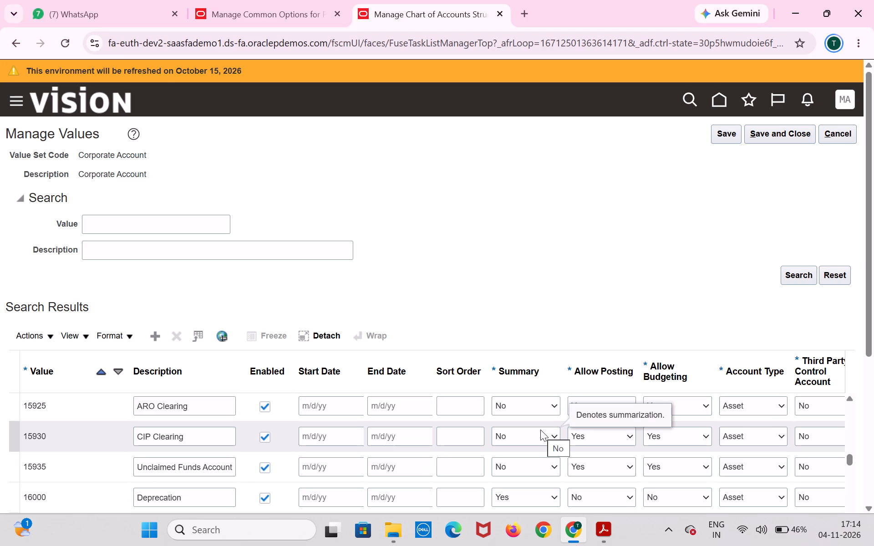
scroll(540, 430, down, 2)
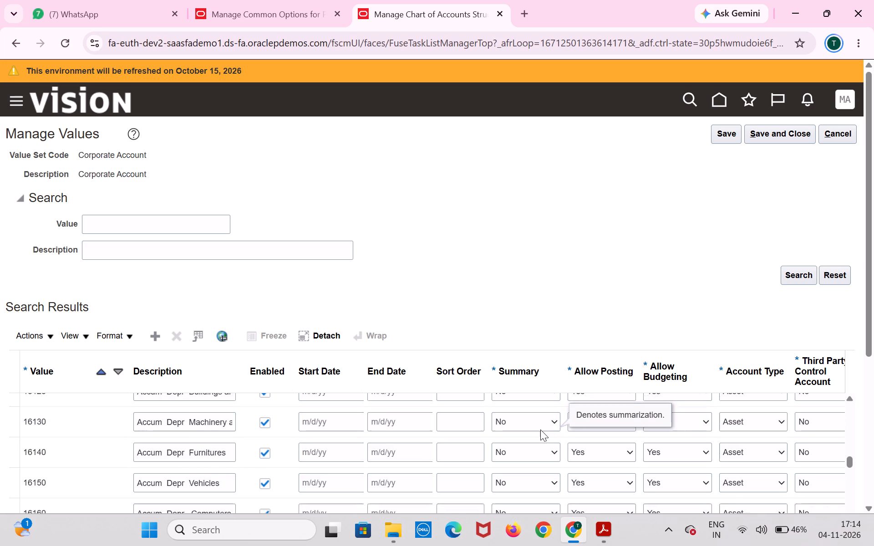
scroll(540, 430, down, 3)
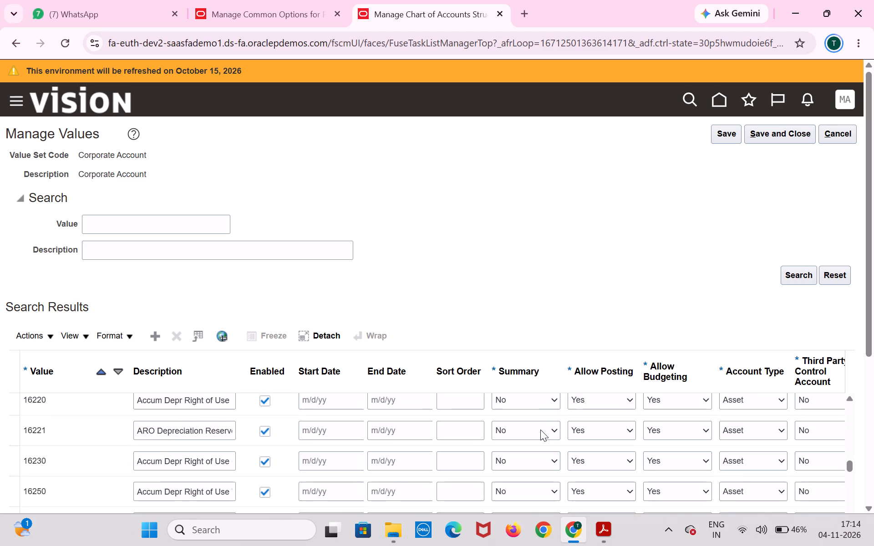
scroll(540, 430, down, 1)
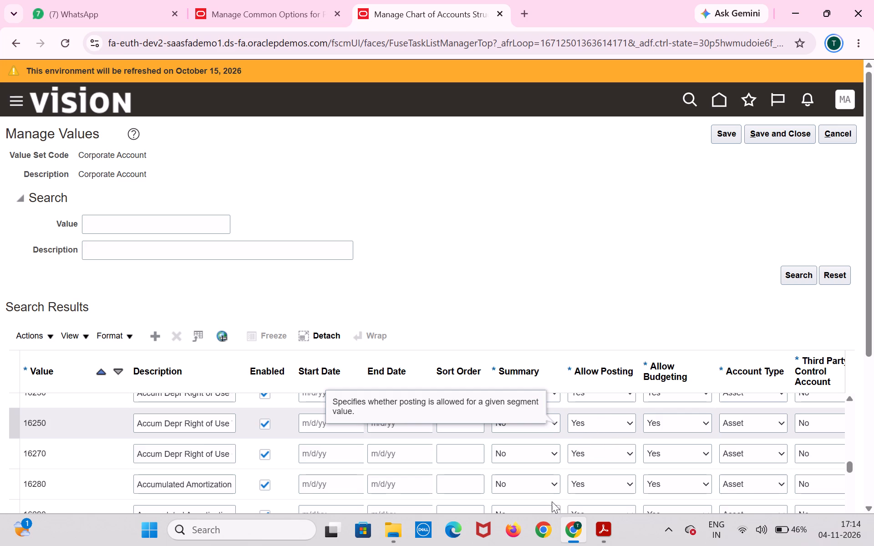
scroll(536, 481, down, 6)
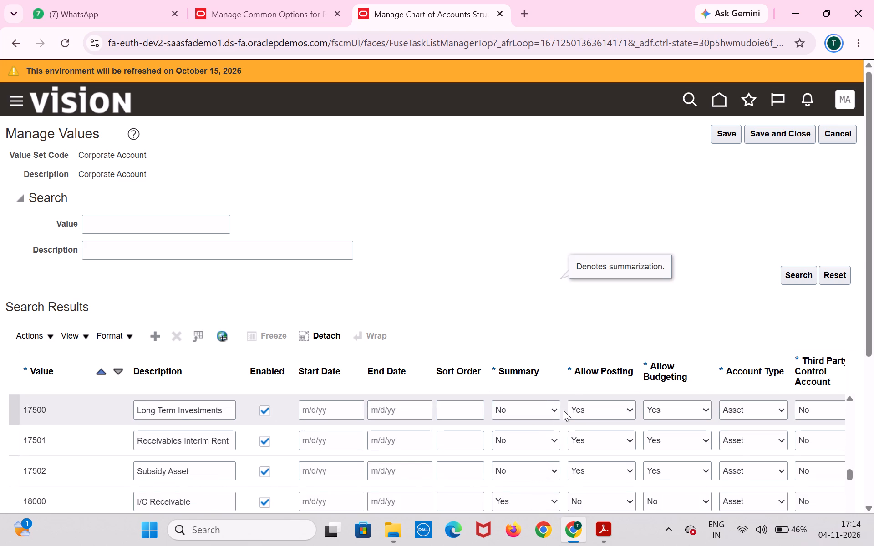
scroll(491, 447, down, 3)
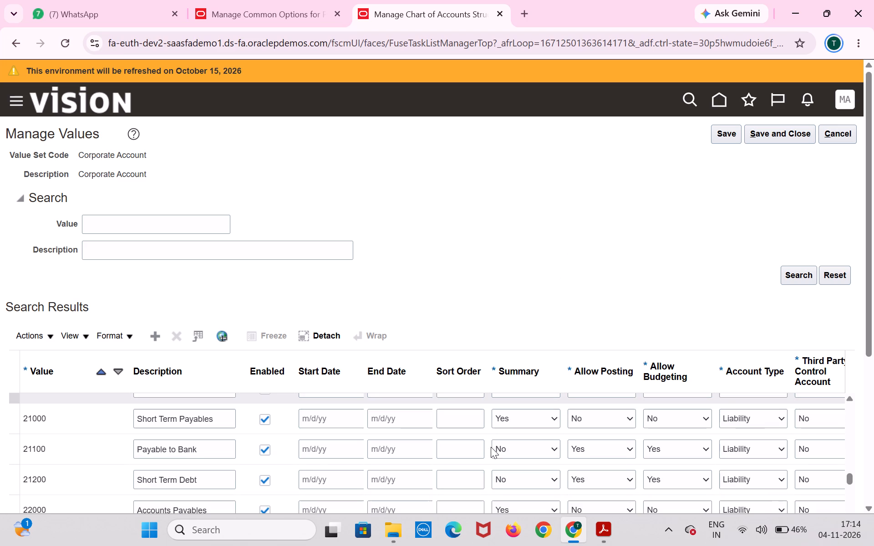
scroll(491, 447, down, 2)
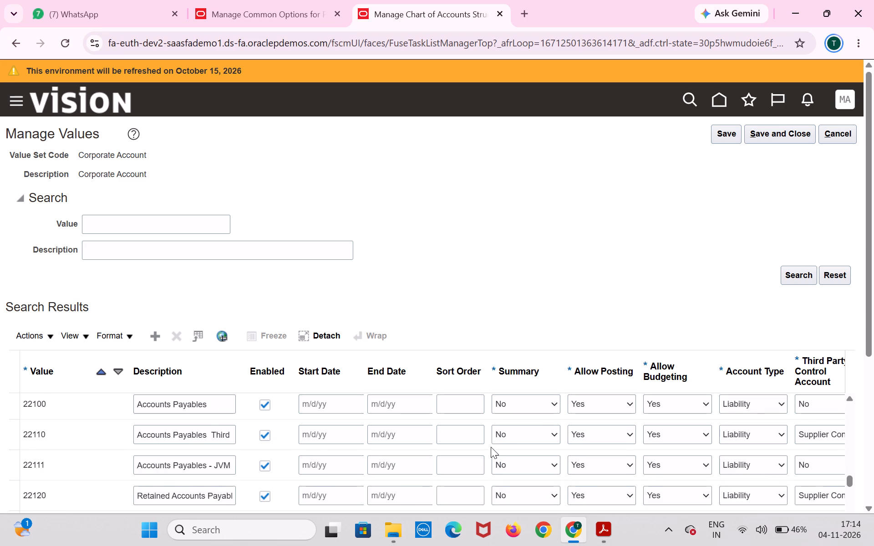
scroll(491, 447, down, 3)
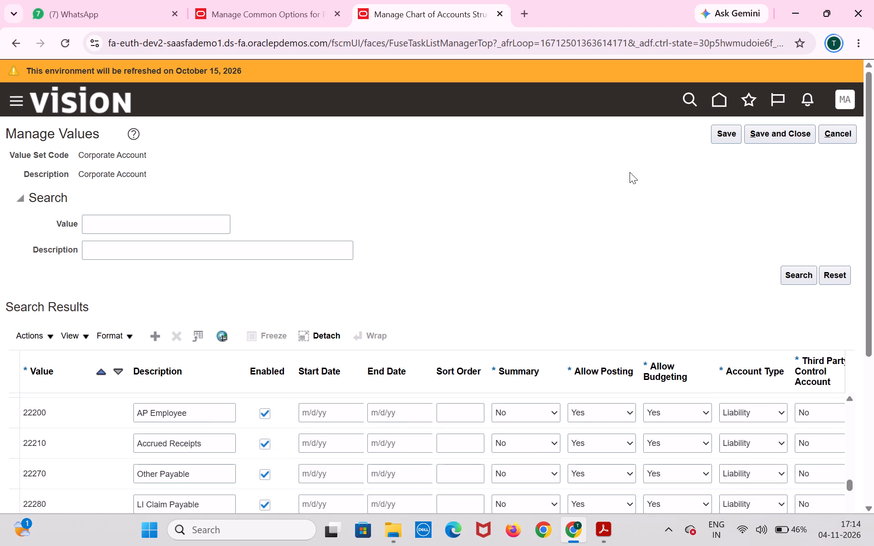
Search the Corporate Account values using 77019 as the value criterion.
click(198, 216)
click(198, 216)
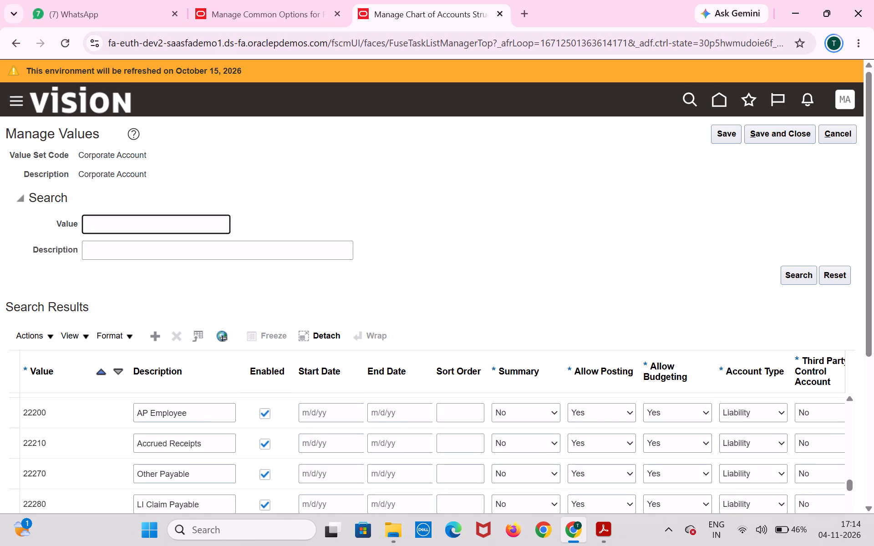
text(77)
text(019)
key(Return)
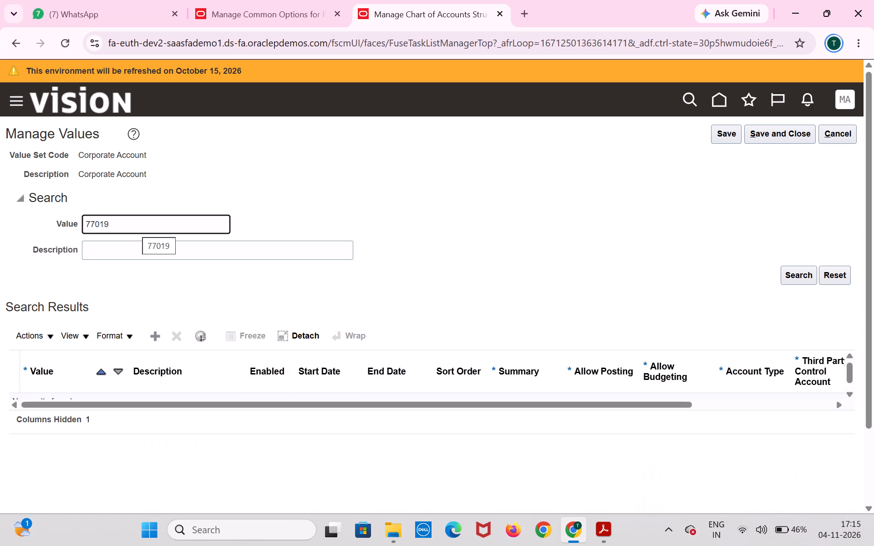
Clear the value criterion and list all Corporate Account values again.
key(BackSpace)
key(BackSpace)
key(BackSpace)
key(BackSpace)
key(BackSpace)
key(BackSpace)
key(BackSpace)
key(BackSpace)
key(BackSpace)
key(BackSpace)
key(BackSpace)
key(BackSpace)
key(BackSpace)
key(BackSpace)
key(BackSpace)
click(793, 276)
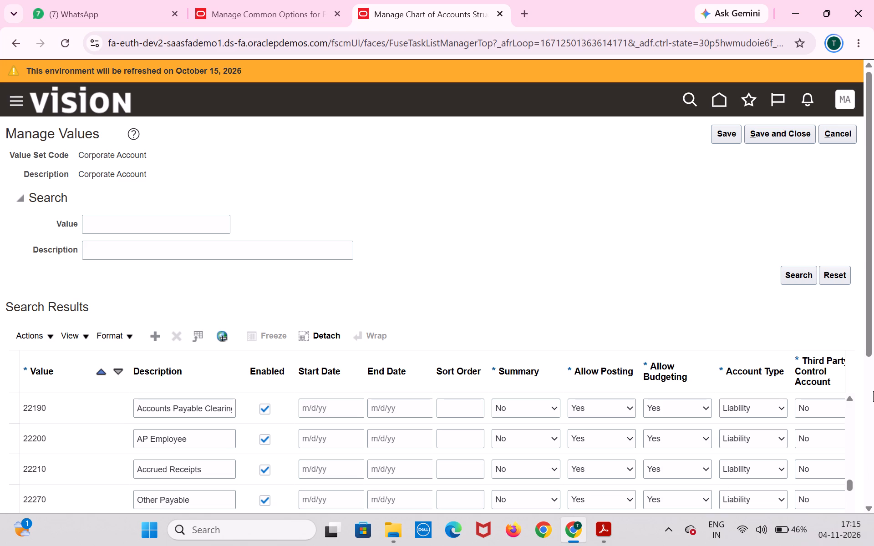
Examine the listed asset and liability account values and their descriptions for a realised gain account.
scroll(873, 391, down, 2)
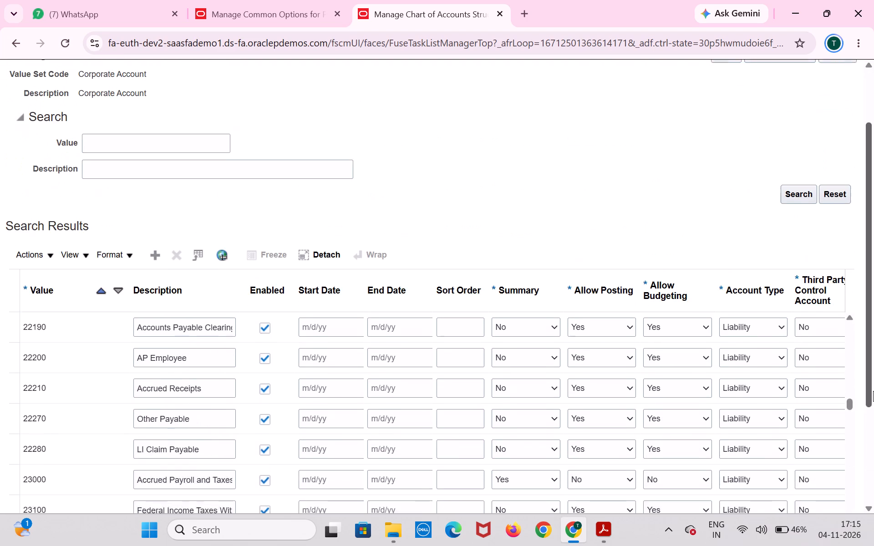
scroll(873, 391, down, 1)
scroll(873, 391, up, 2)
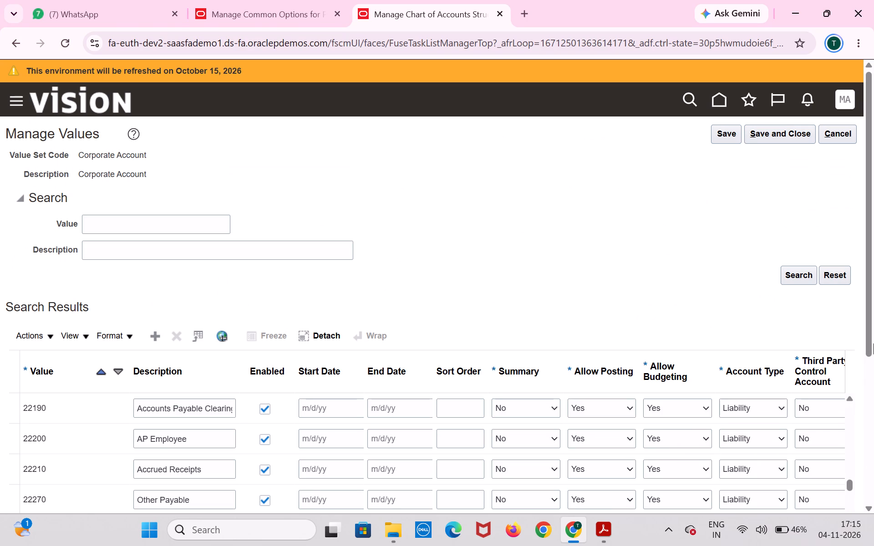
scroll(732, 350, down, 1)
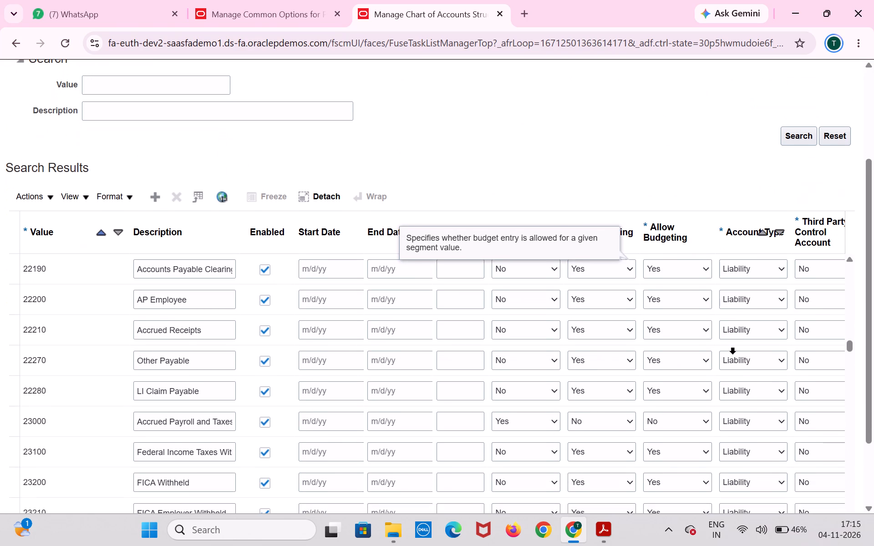
scroll(732, 350, down, 1)
scroll(732, 350, up, 1)
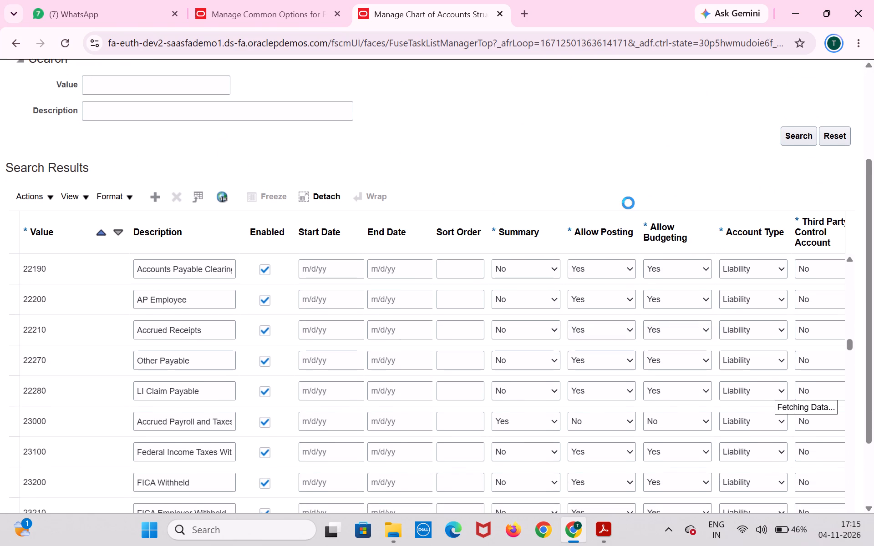
scroll(628, 203, up, 2)
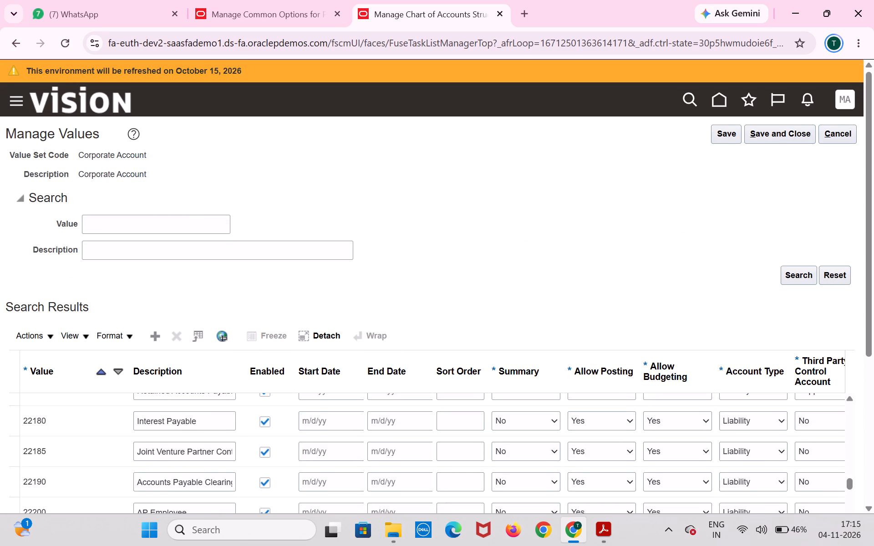
click(187, 218)
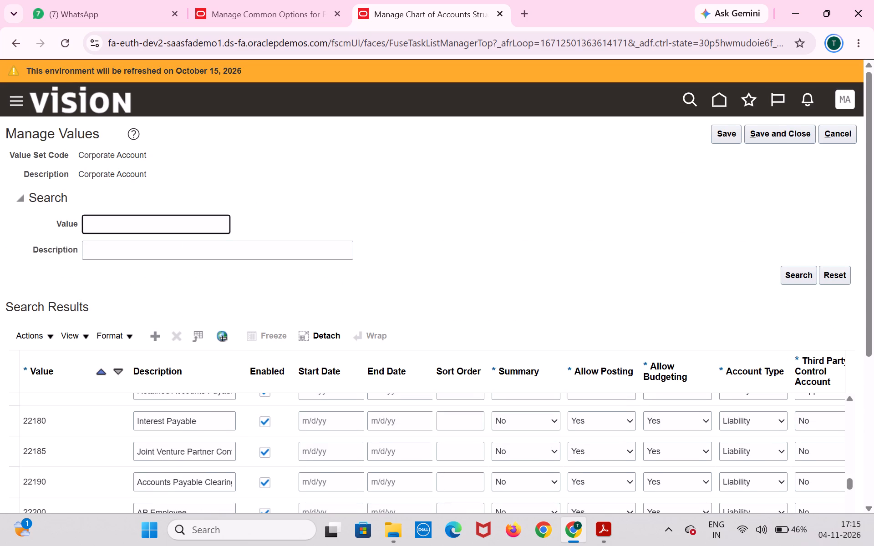
click(169, 243)
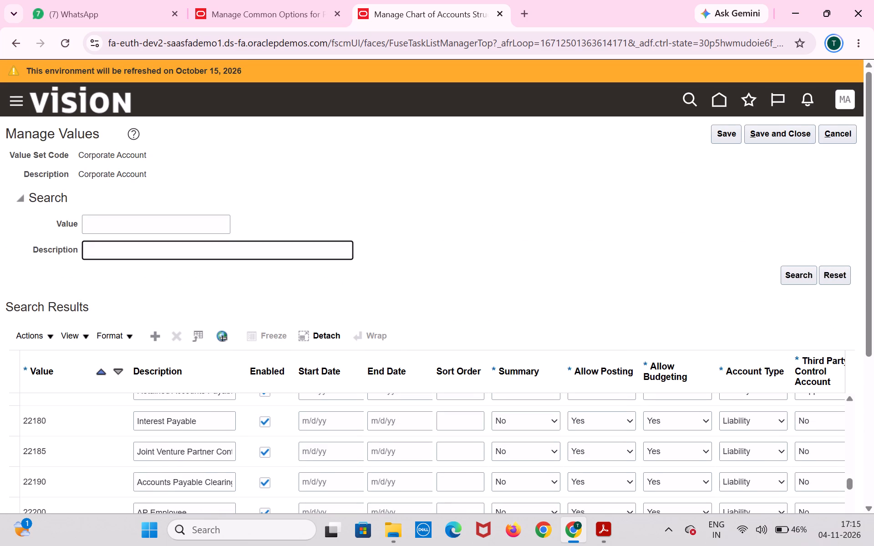
click(174, 166)
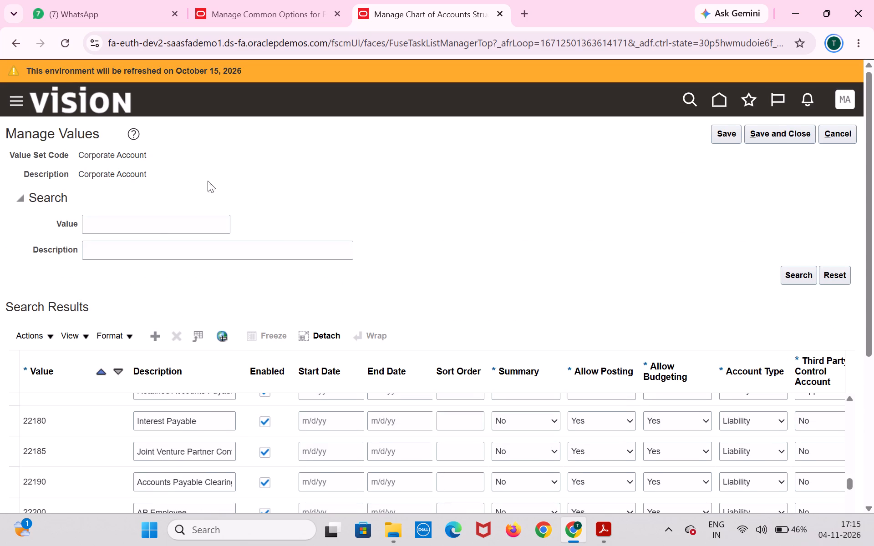
click(372, 279)
scroll(372, 279, down, 3)
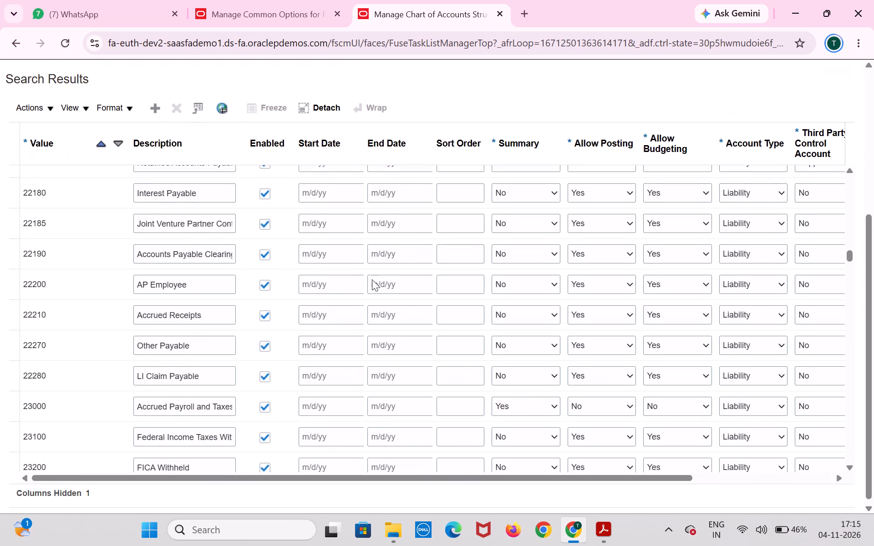
scroll(372, 279, down, 6)
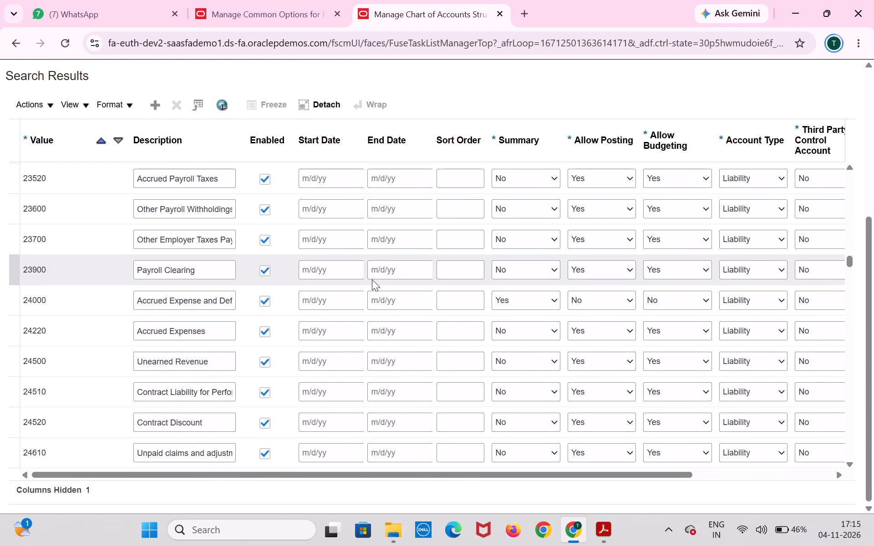
scroll(163, 234, up, 11)
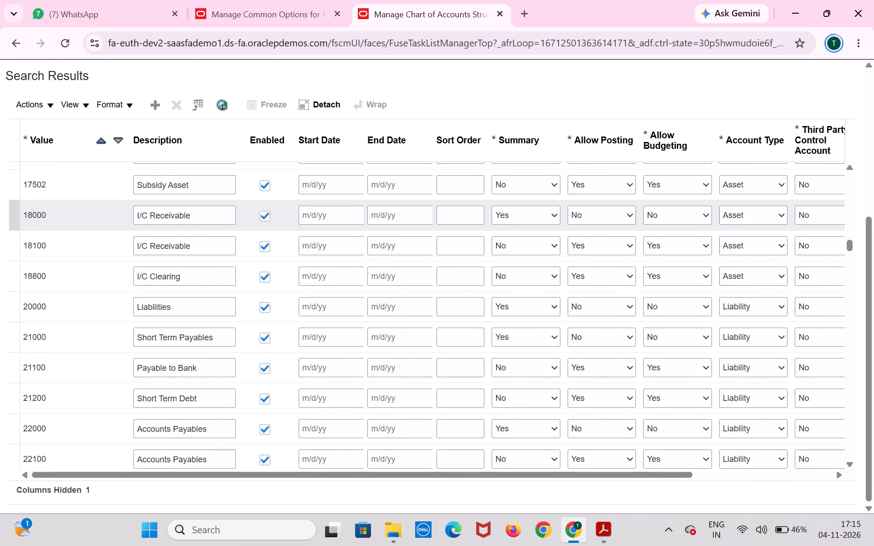
scroll(133, 218, up, 5)
scroll(203, 186, up, 6)
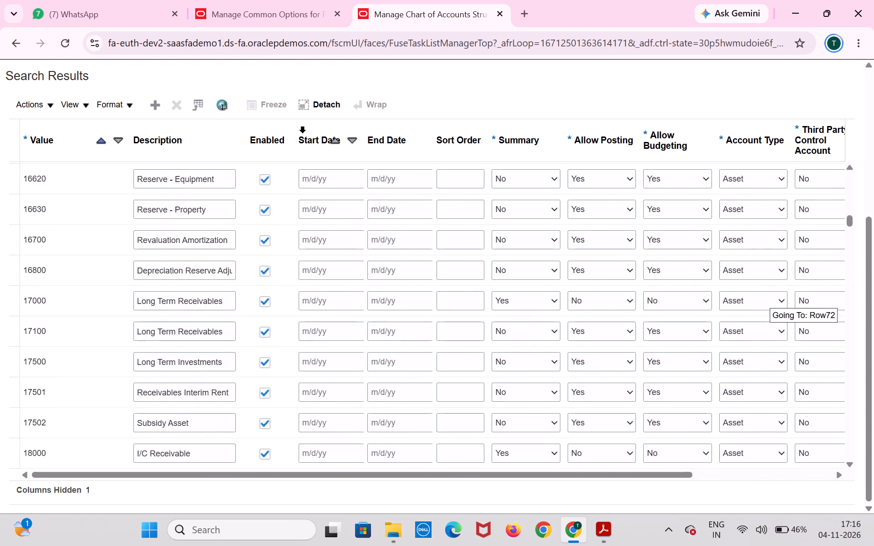
scroll(302, 129, up, 5)
Search the Corporate Account values using rel as the description criterion.
click(132, 247)
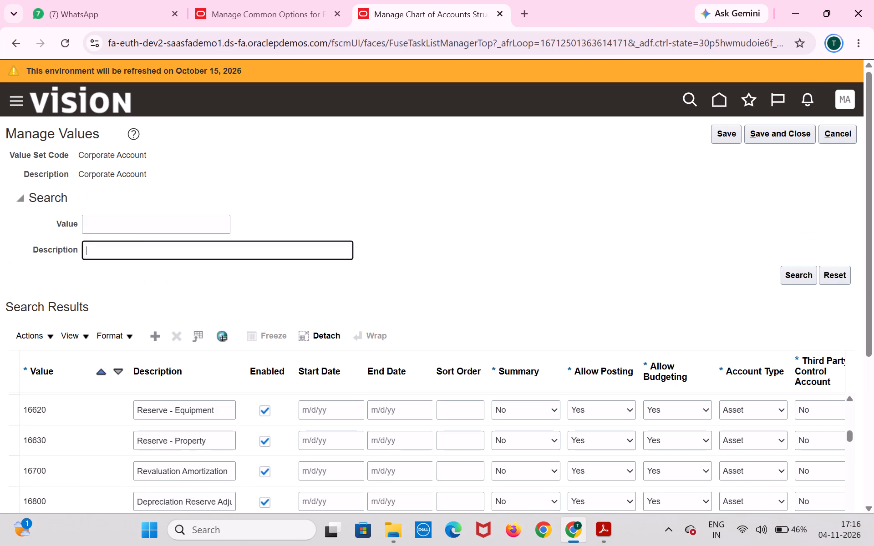
text(re)
key(l)
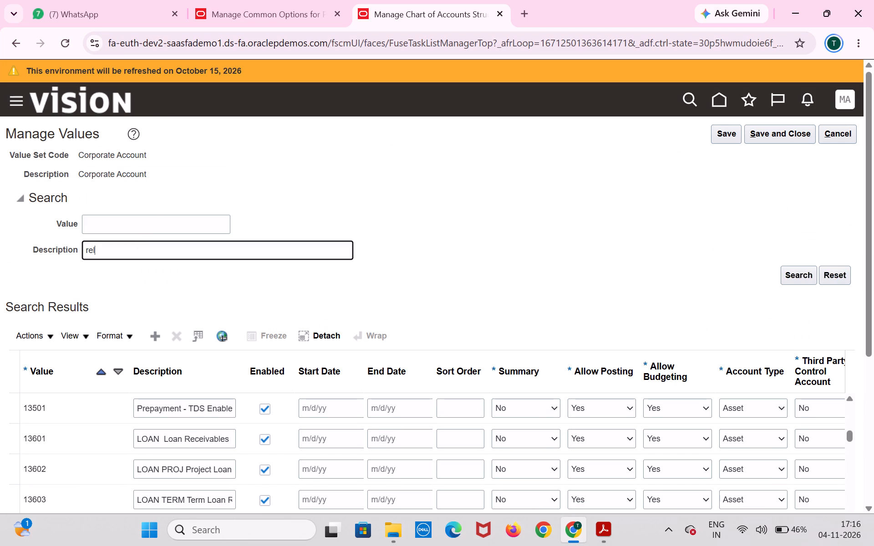
key(Return)
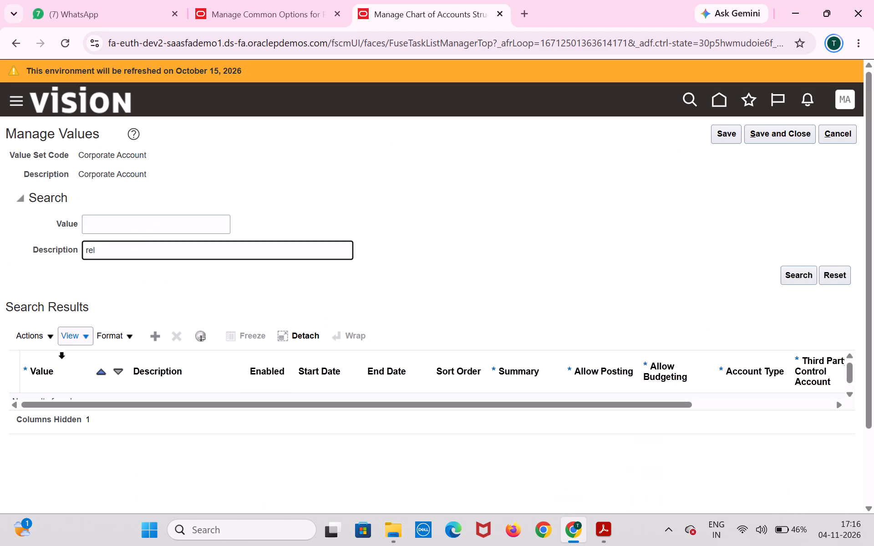
Replace the description criterion with re and run the Corporate Account value search again.
scroll(10, 352, down, 1)
key(BackSpace)
key(BackSpace)
key(BackSpace)
text(re)
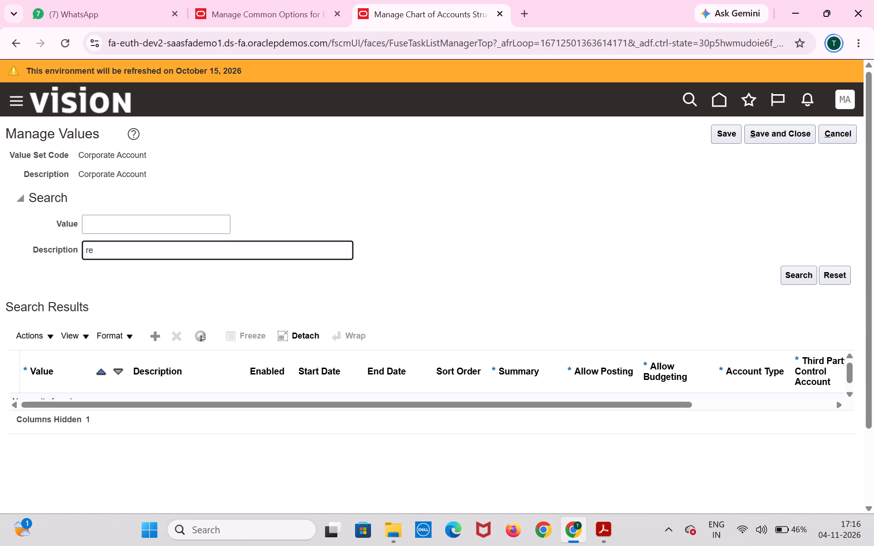
key(Return)
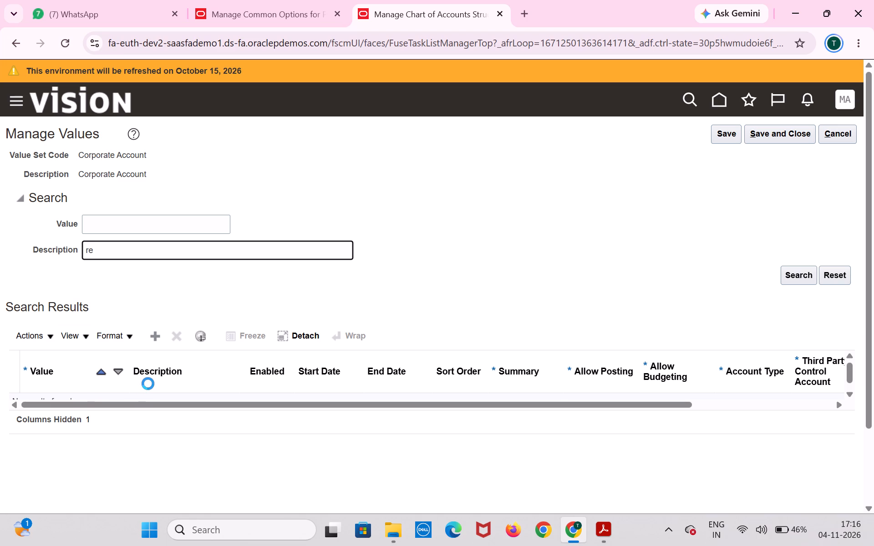
Examine the accounts whose descriptions match re for a realised gain account.
scroll(148, 384, down, 3)
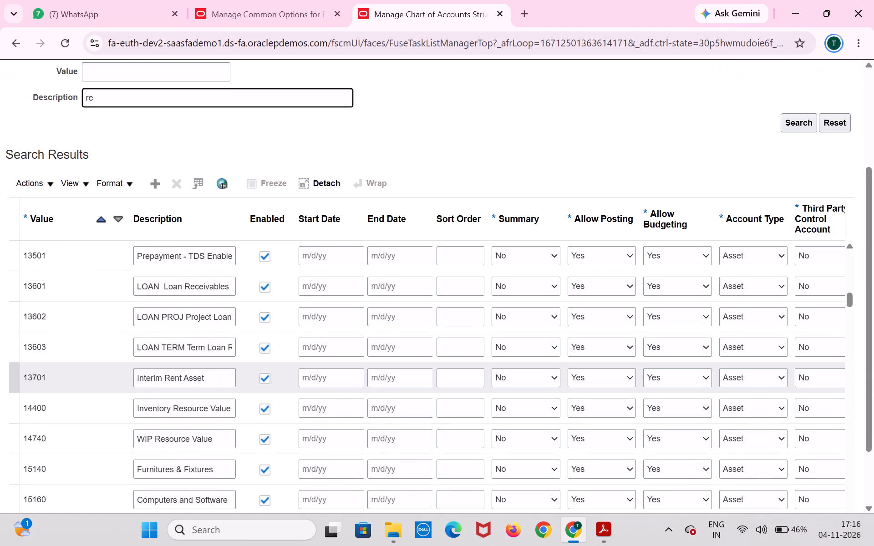
scroll(148, 384, down, 3)
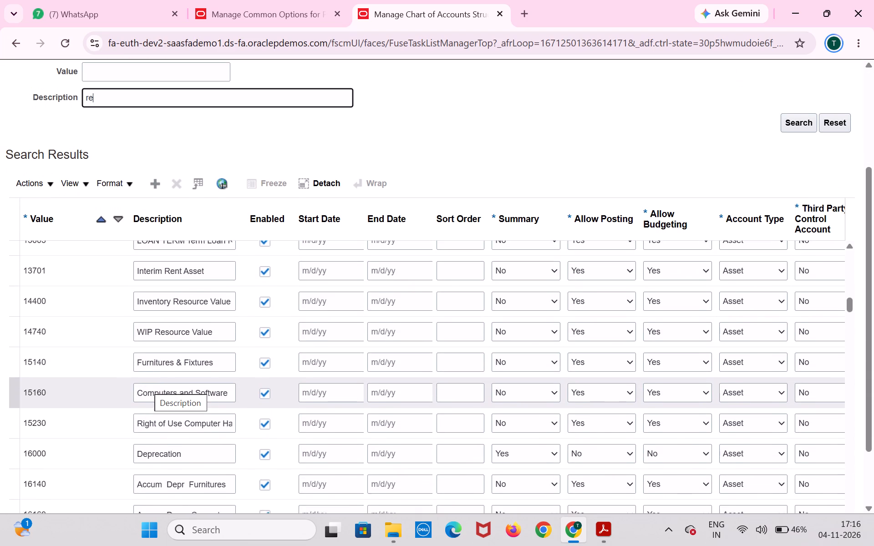
scroll(148, 384, down, 3)
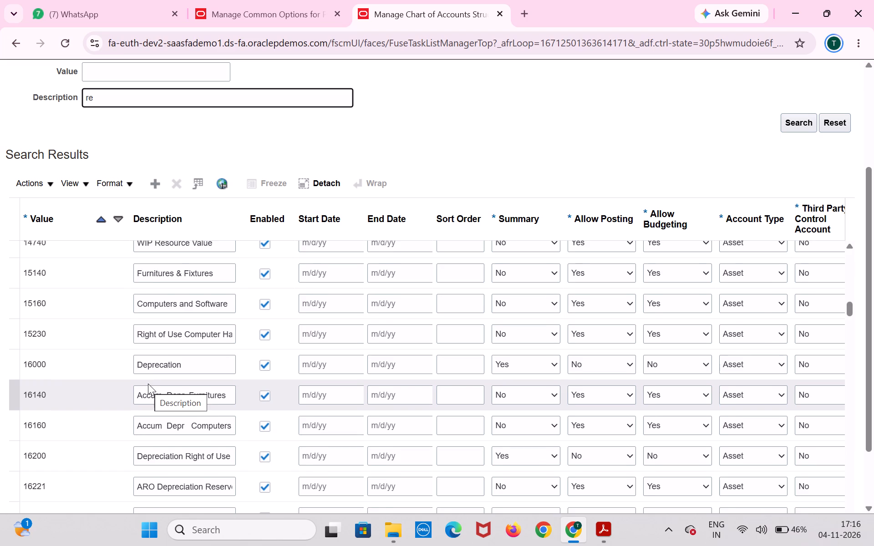
scroll(148, 384, down, 3)
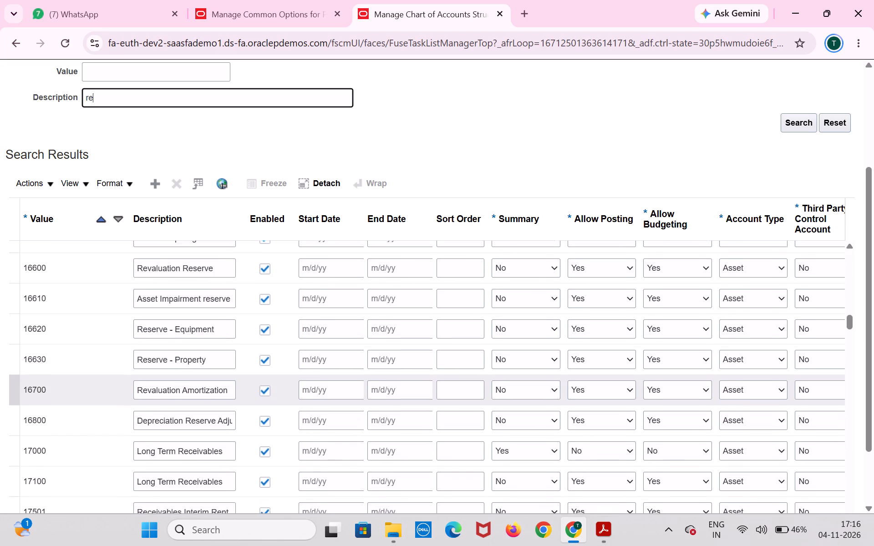
scroll(148, 384, down, 3)
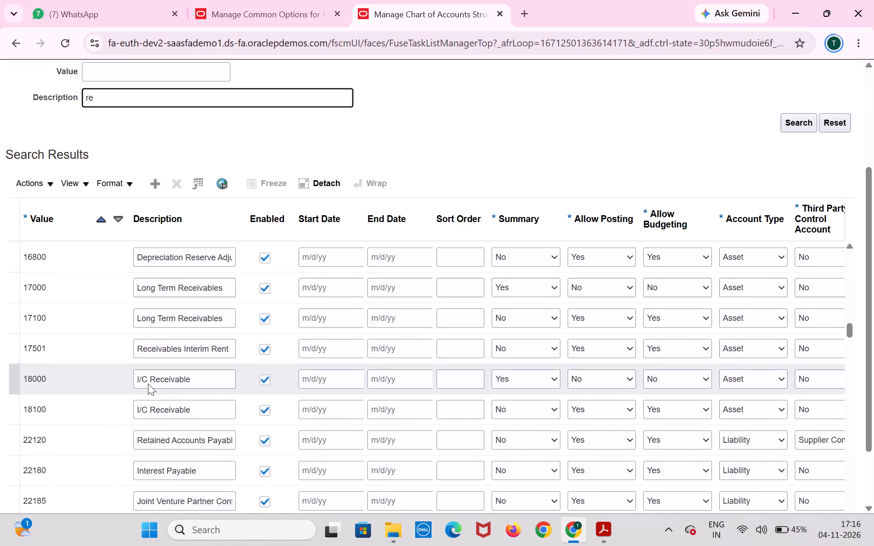
scroll(148, 384, down, 3)
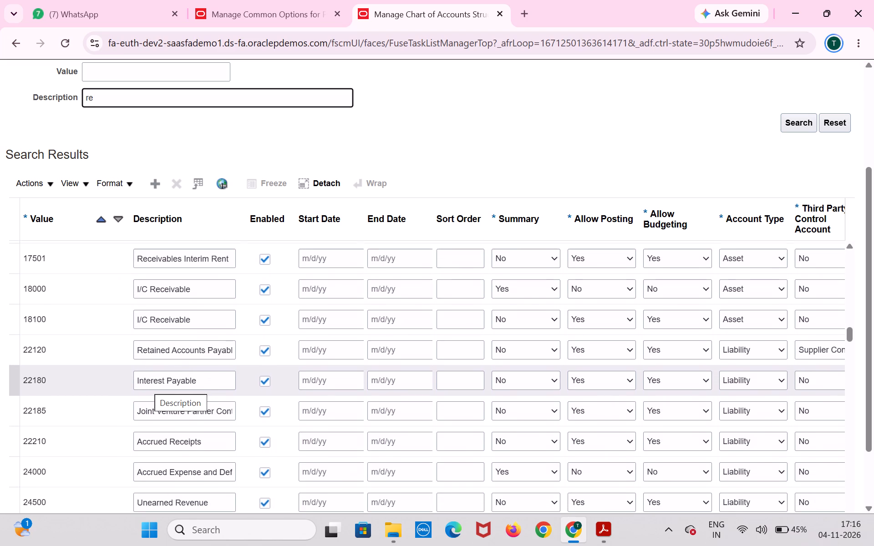
scroll(148, 384, down, 3)
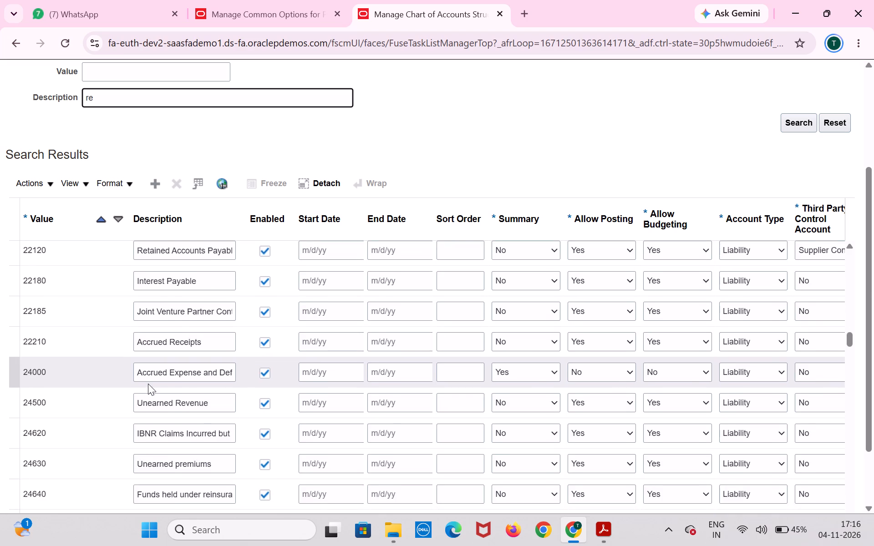
scroll(148, 384, down, 1)
Extend the description criterion to reali and search the Corporate Account values again.
key(a)
scroll(148, 384, down, 1)
text(li)
key(Return)
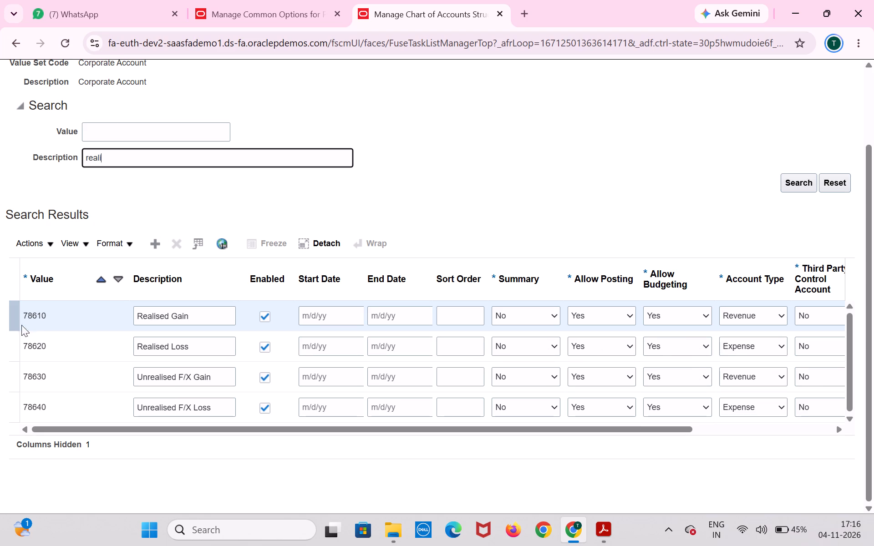
Copy the Realised Gain account value 78610 and return to the Manage Common Options for Payables and Procurement page.
drag(21, 311, 47, 312)
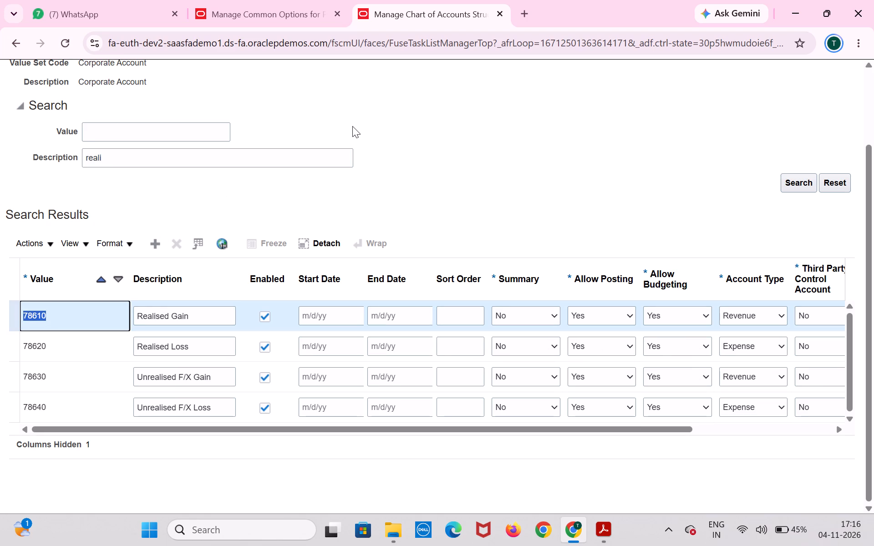
key(ctrl+c)
click(277, 12)
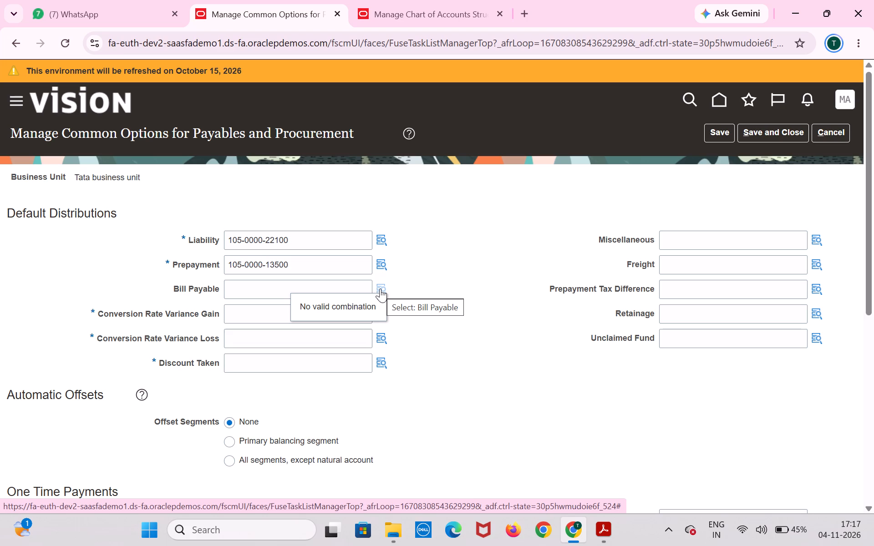
click(380, 288)
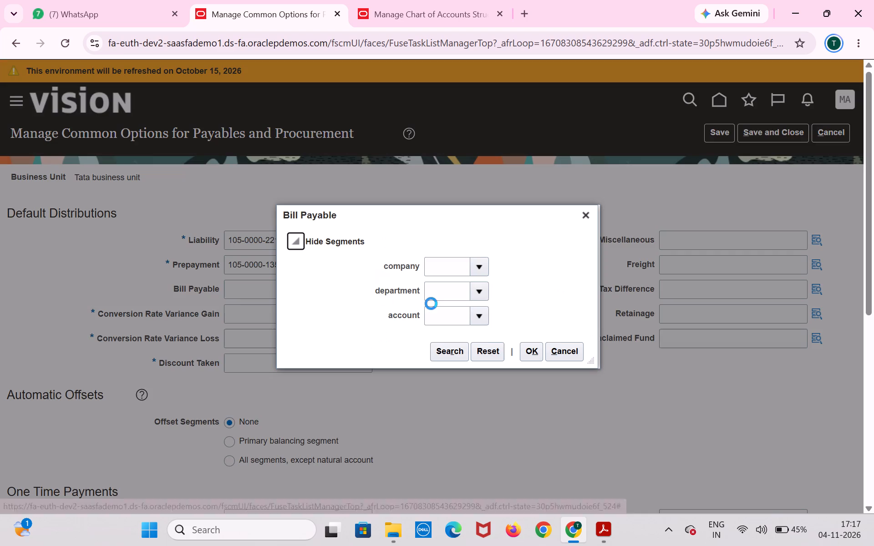
click(585, 217)
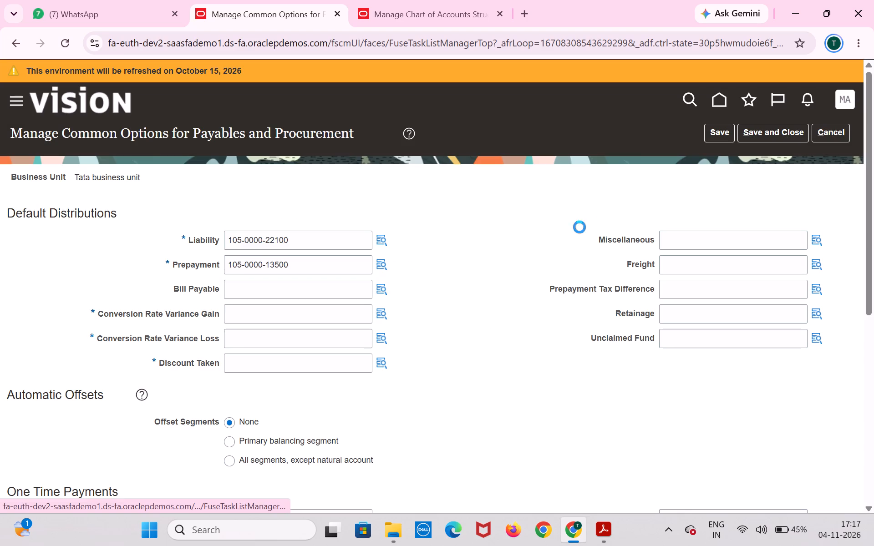
Set the Conversion Rate Variance Gain distribution to company 105, department 0000 and the copied Realised Gain account 78610.
click(384, 313)
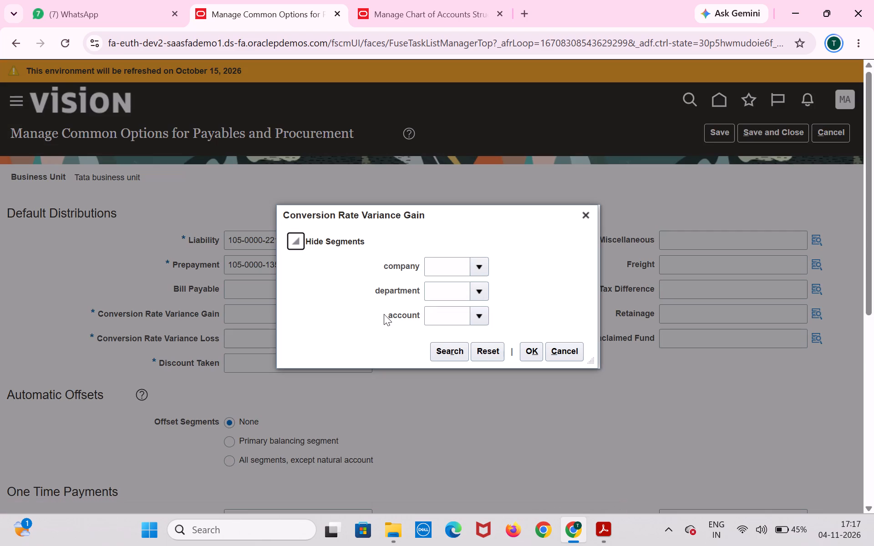
click(478, 268)
click(478, 298)
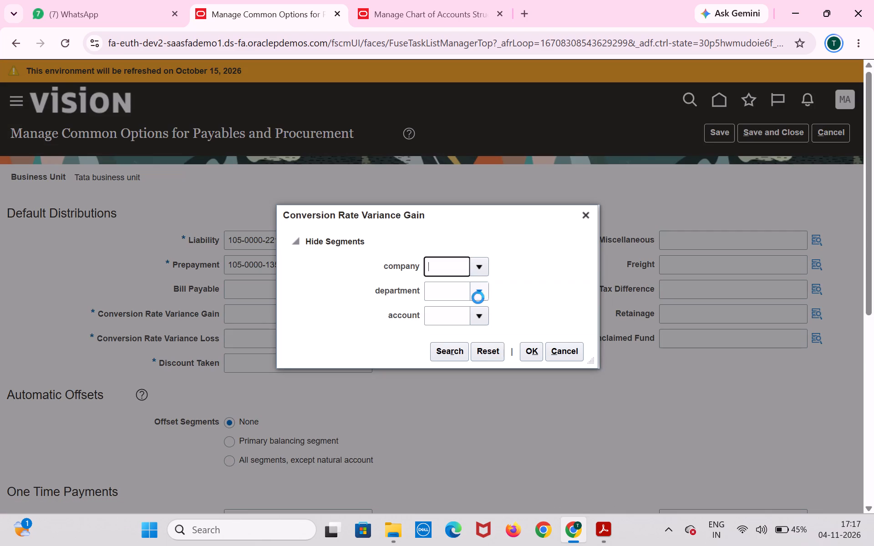
click(478, 291)
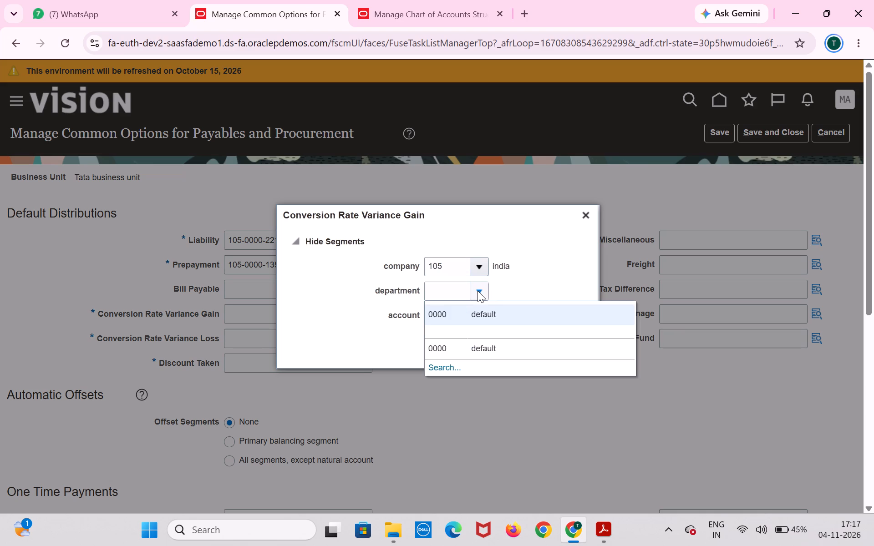
click(478, 313)
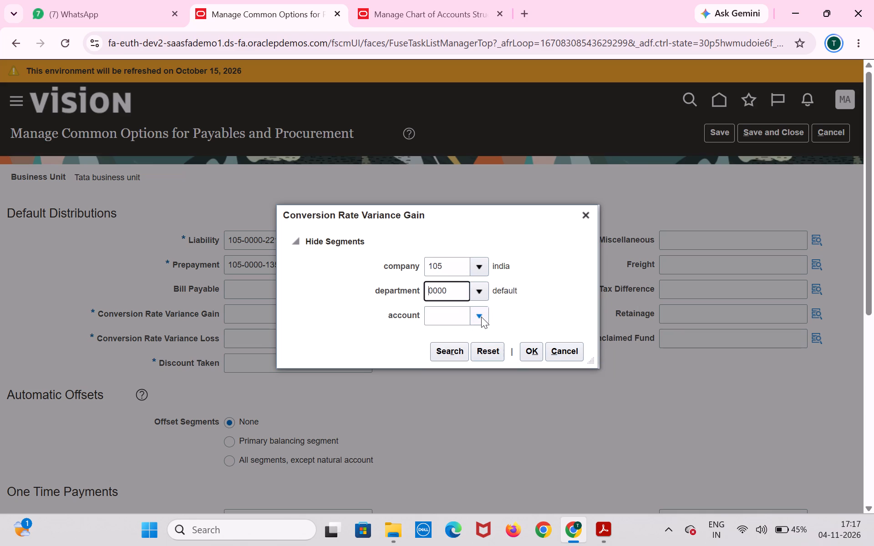
click(481, 317)
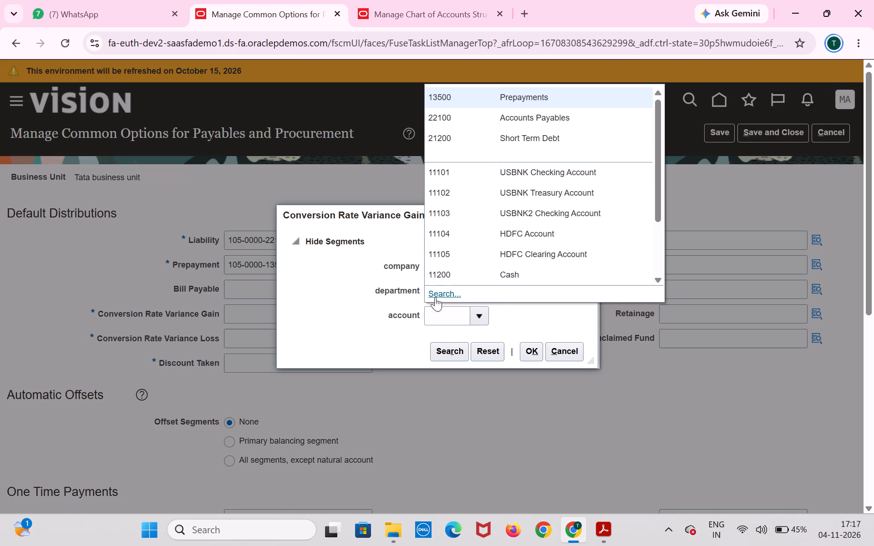
click(361, 310)
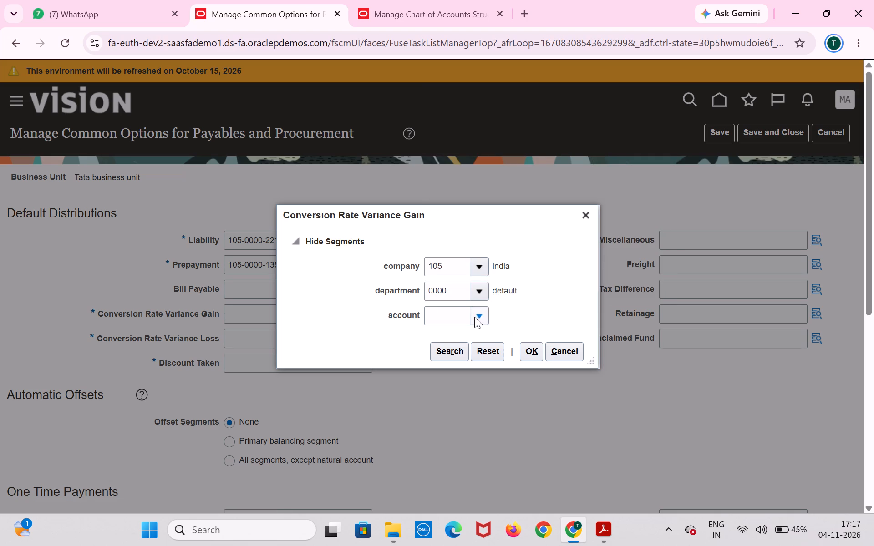
click(475, 317)
click(356, 344)
click(454, 314)
key(ctrl+v)
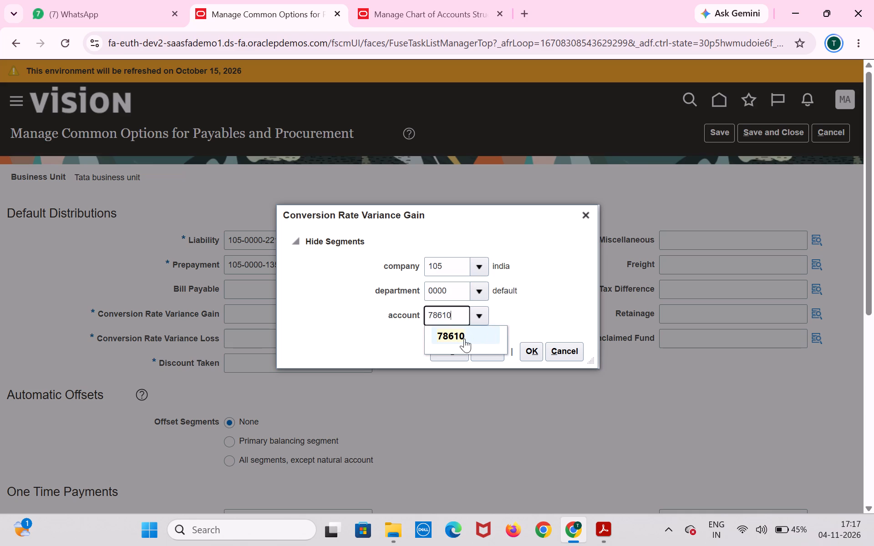
click(463, 339)
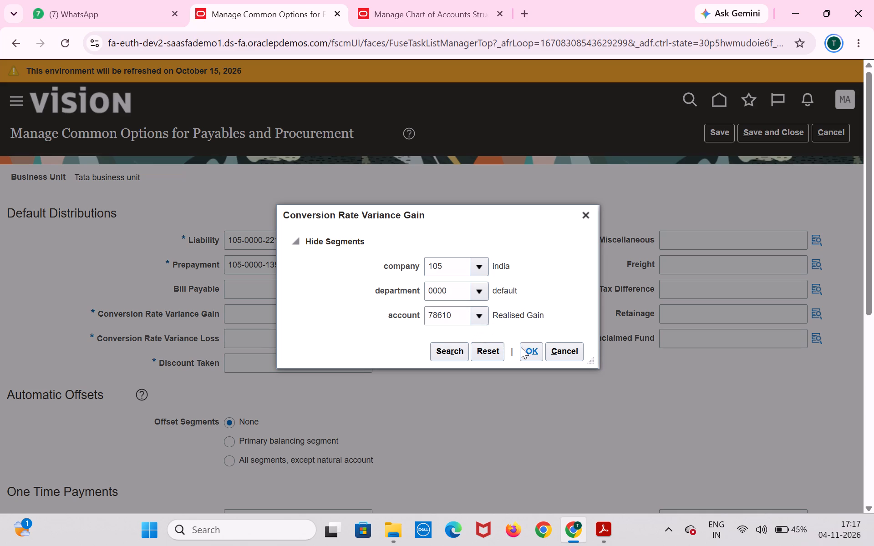
click(526, 349)
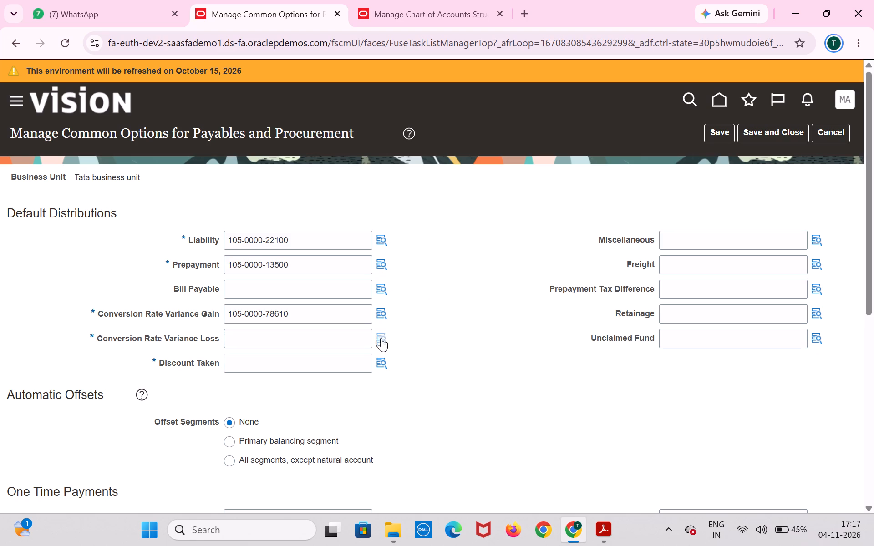
For the Conversion Rate Variance Loss distribution, choose company 105 and department 0000.
click(380, 338)
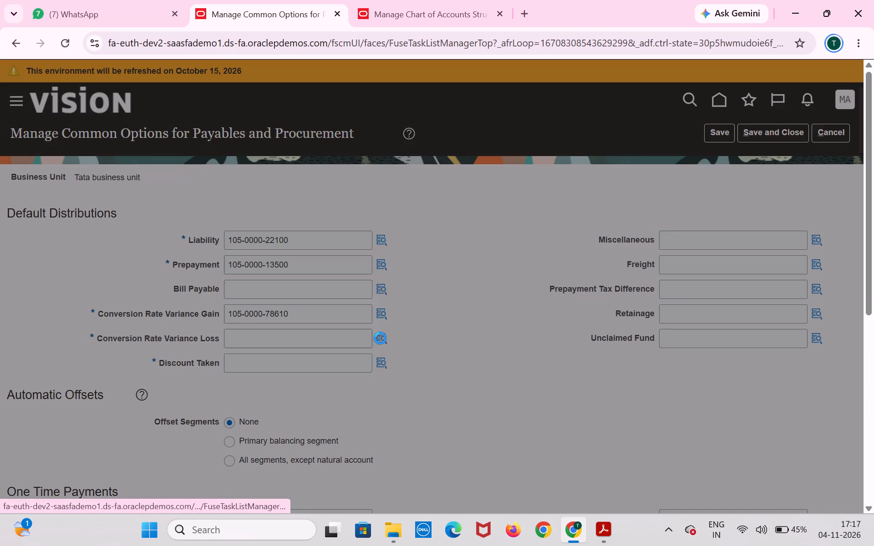
click(483, 266)
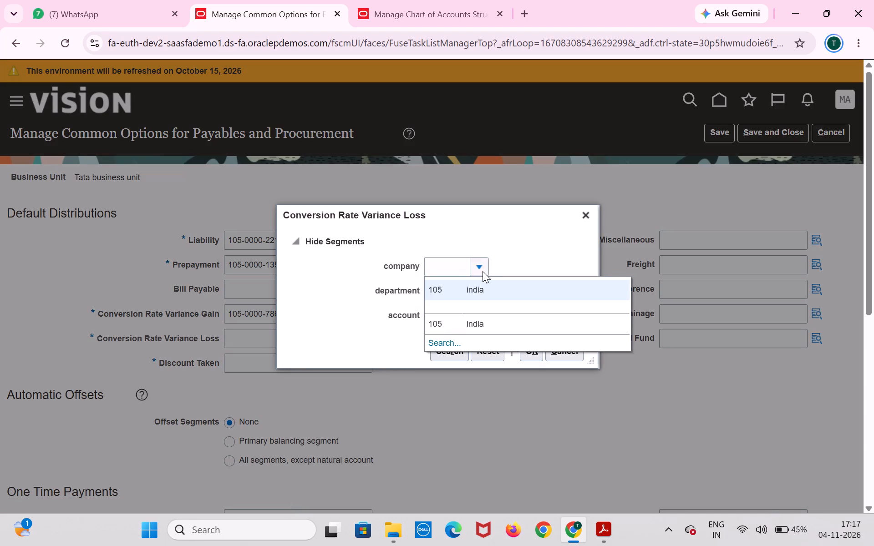
click(480, 292)
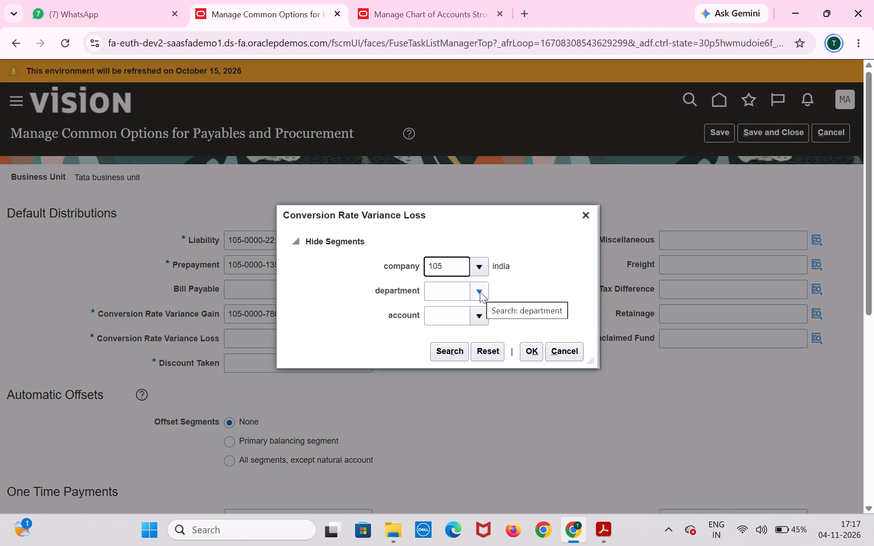
click(480, 292)
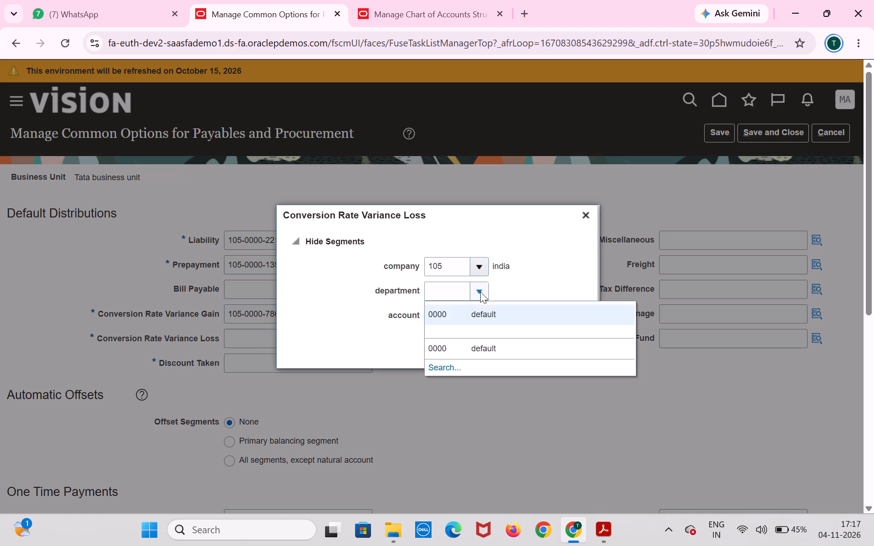
click(481, 312)
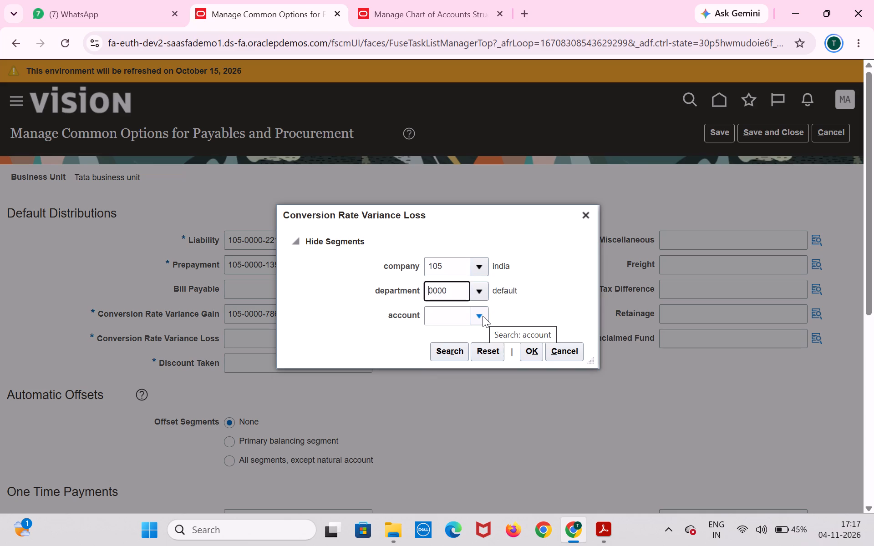
Return to the Corporate Account search results and copy the Realised Loss account value 78620.
key(ctrl+Tab)
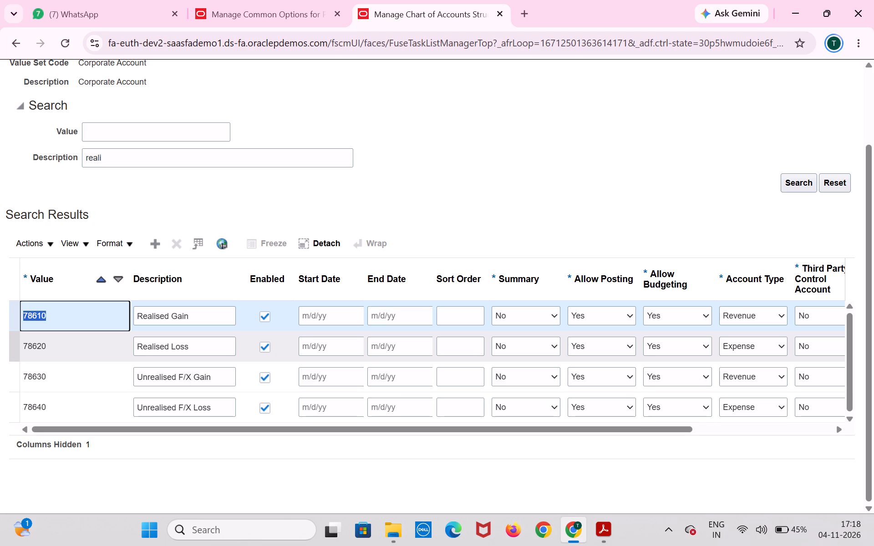
drag(25, 345, 47, 348)
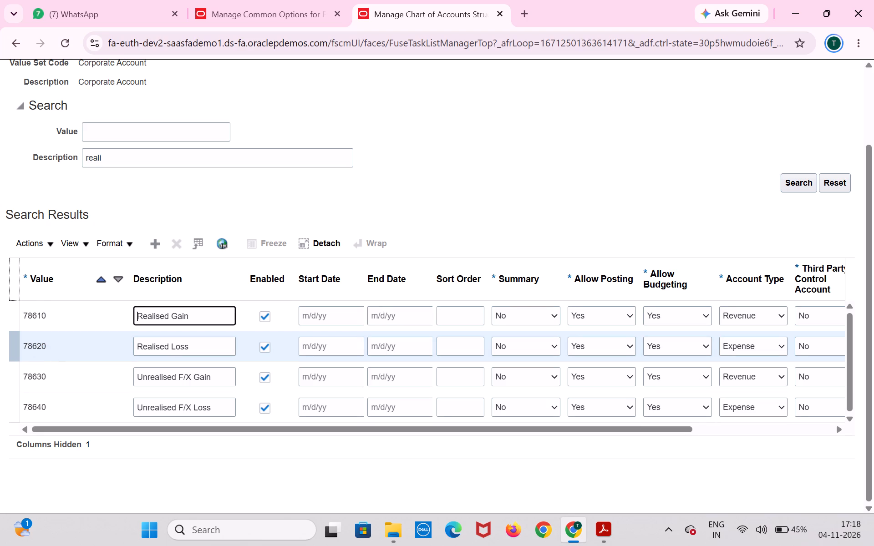
drag(25, 344, 47, 345)
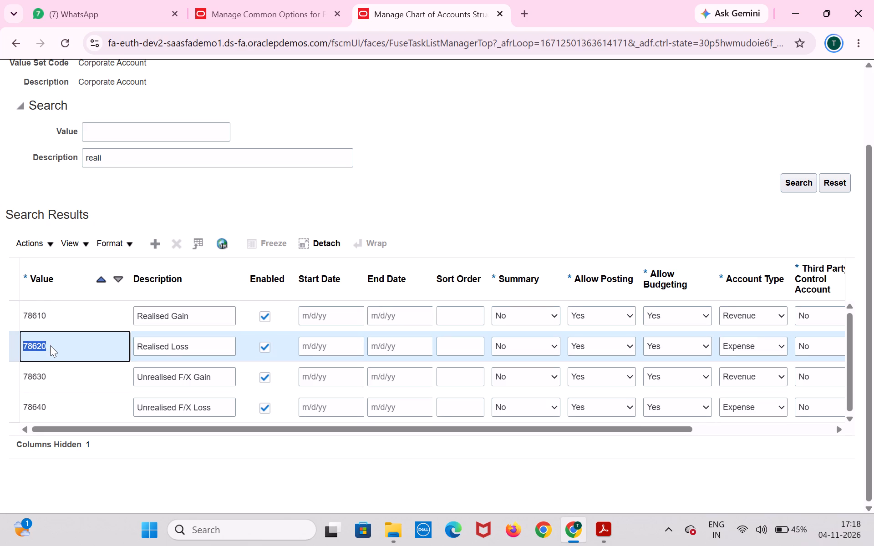
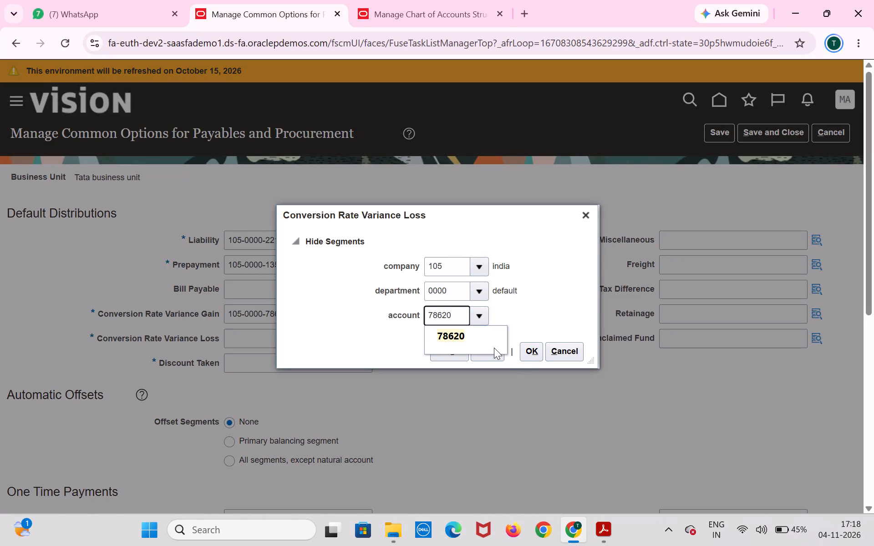
Set the Conversion Rate Variance Loss account to 78620 and accept the distribution.
click(451, 335)
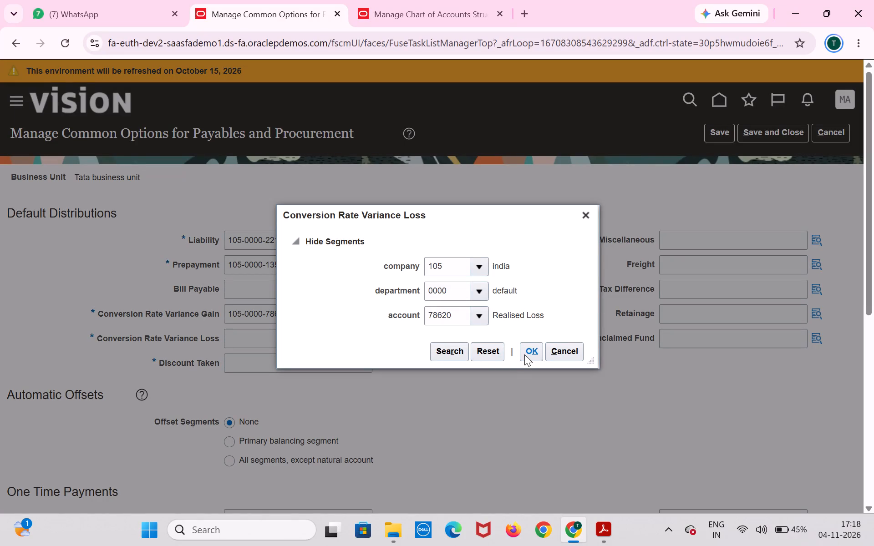
click(524, 354)
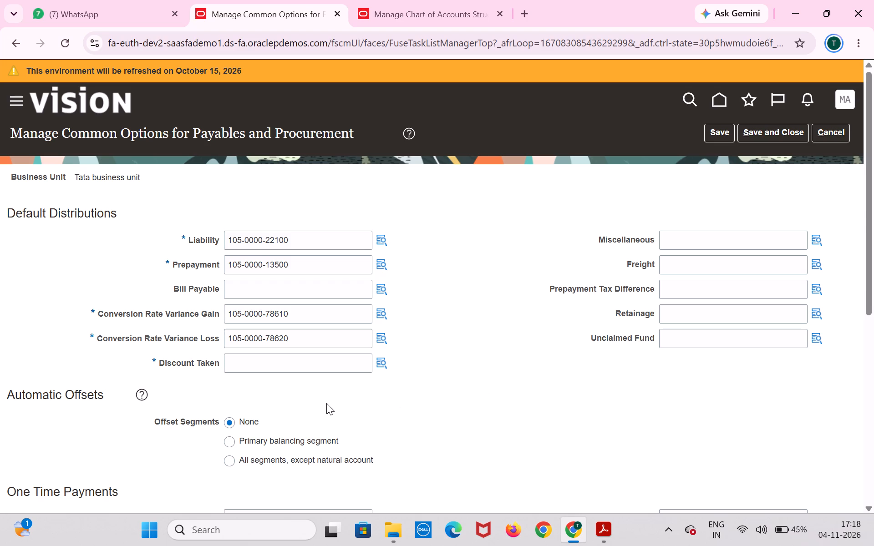
Close the Discount Taken distribution without entering segments and return to the Corporate Account values page.
click(385, 368)
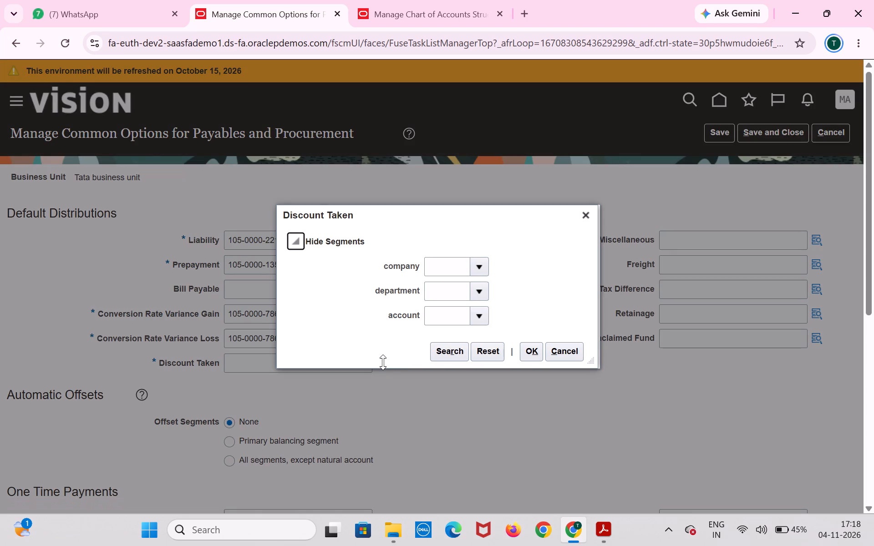
click(585, 217)
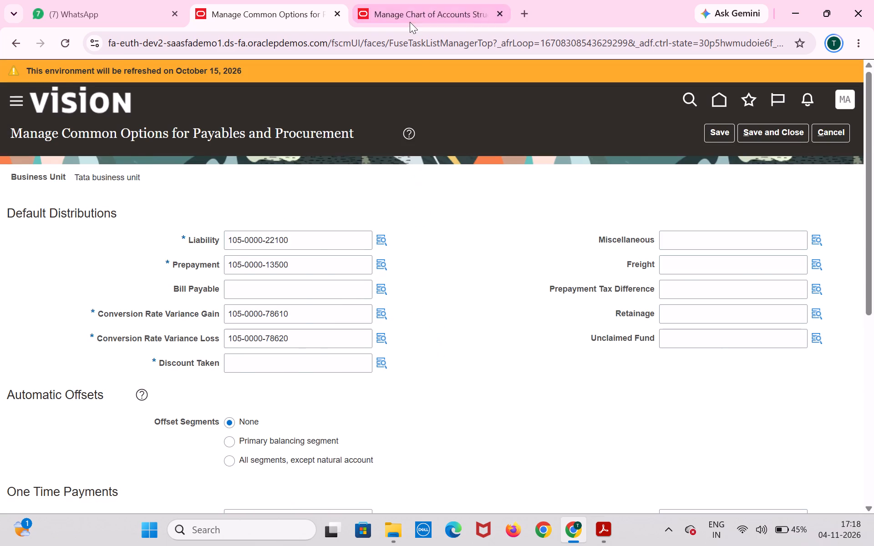
click(410, 22)
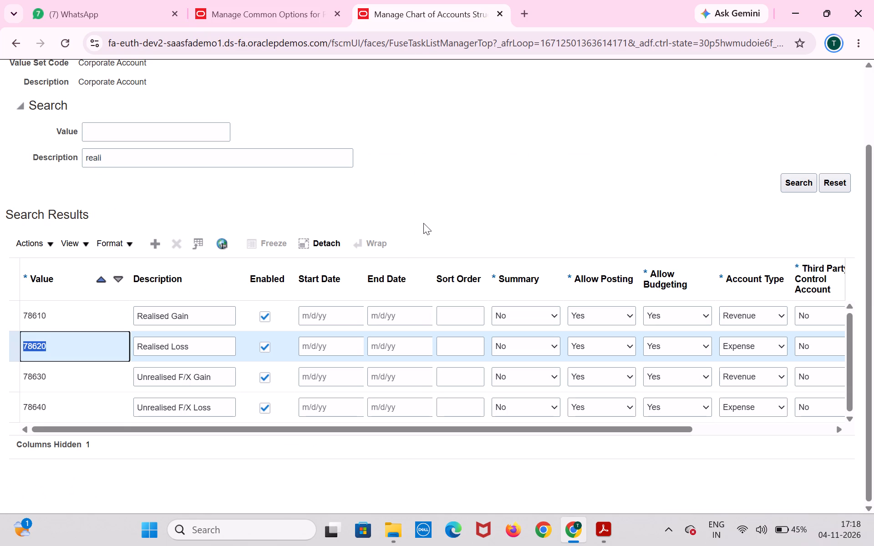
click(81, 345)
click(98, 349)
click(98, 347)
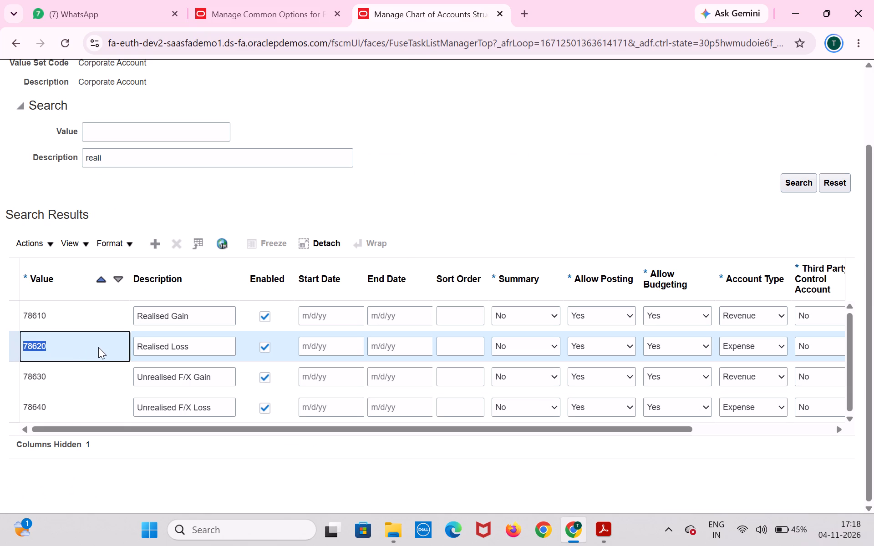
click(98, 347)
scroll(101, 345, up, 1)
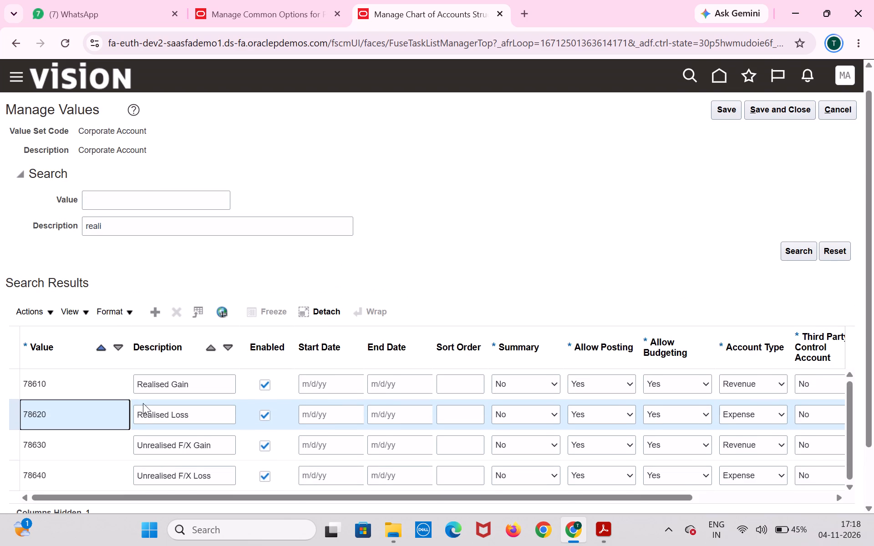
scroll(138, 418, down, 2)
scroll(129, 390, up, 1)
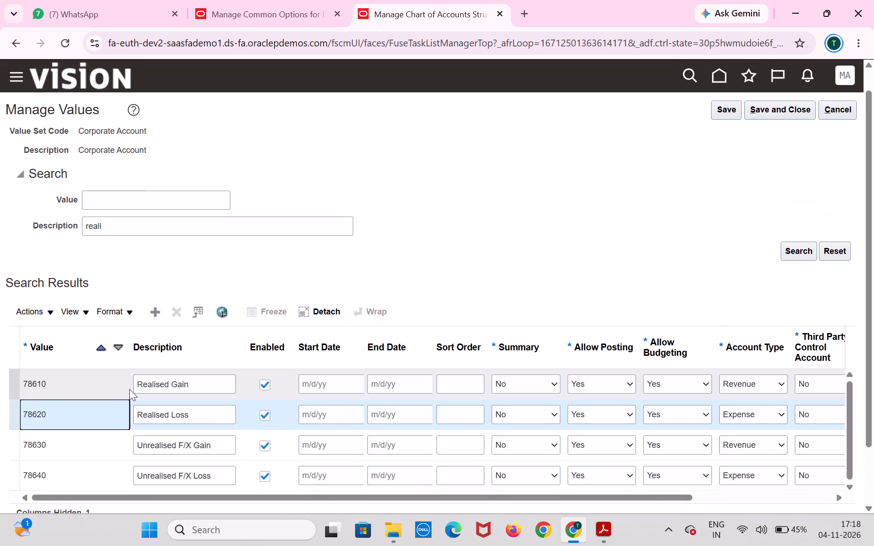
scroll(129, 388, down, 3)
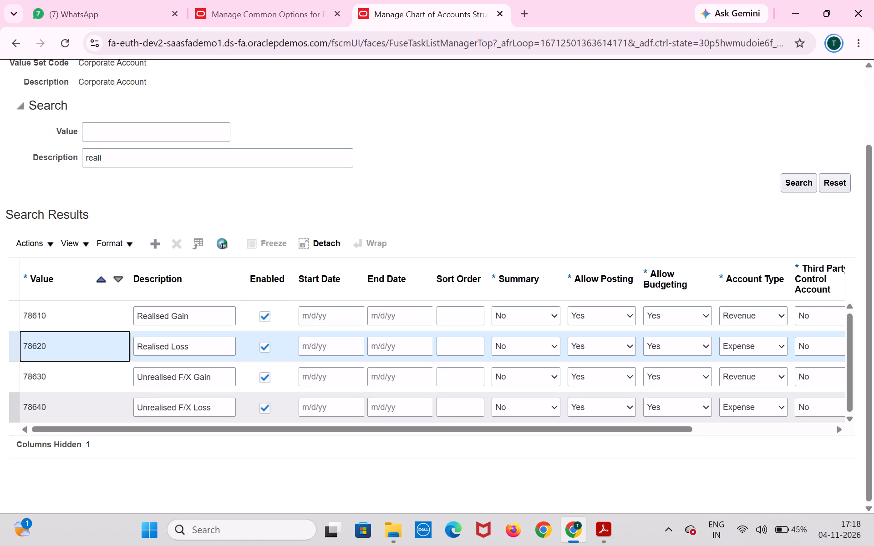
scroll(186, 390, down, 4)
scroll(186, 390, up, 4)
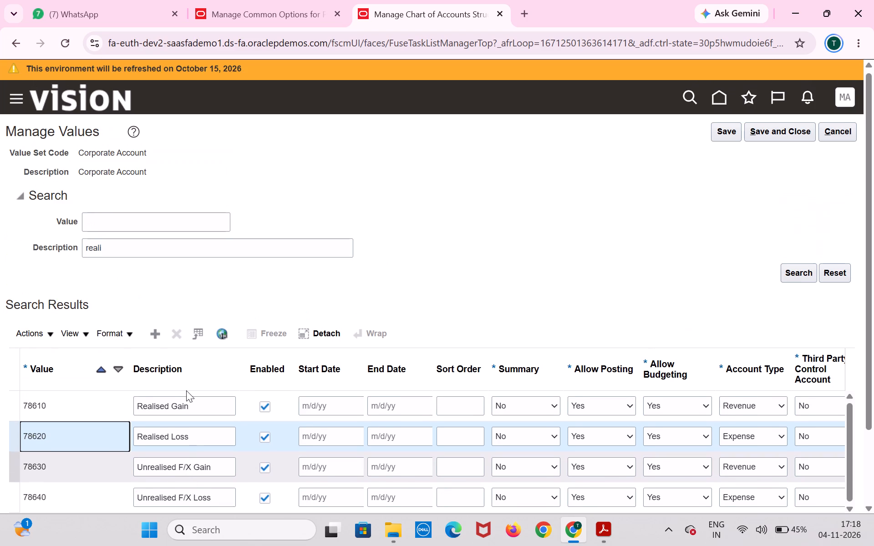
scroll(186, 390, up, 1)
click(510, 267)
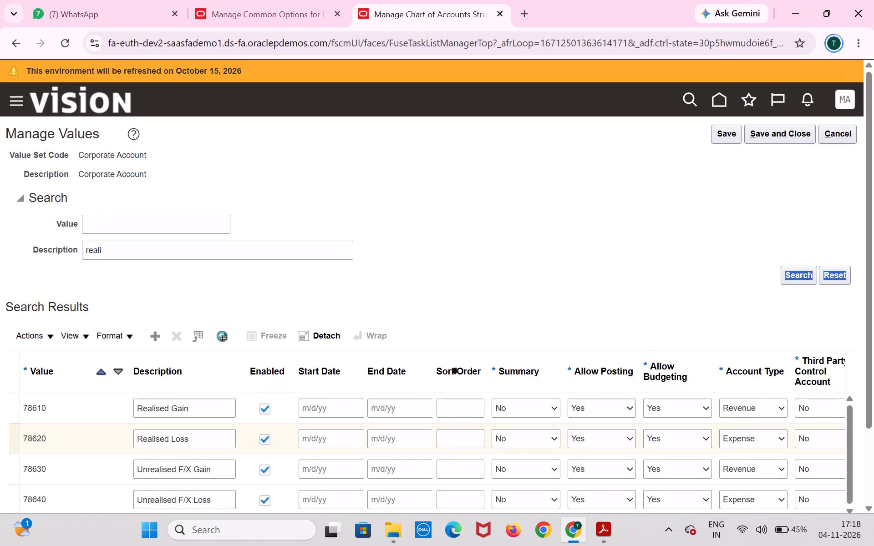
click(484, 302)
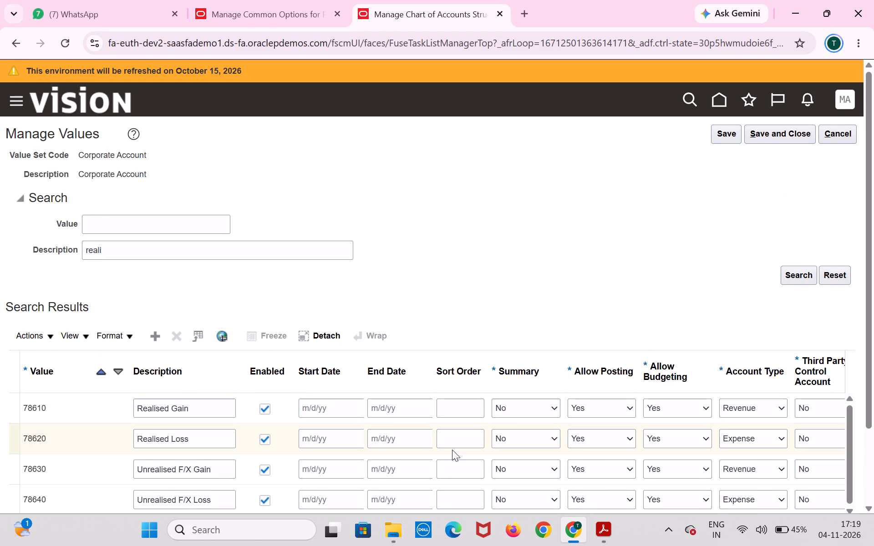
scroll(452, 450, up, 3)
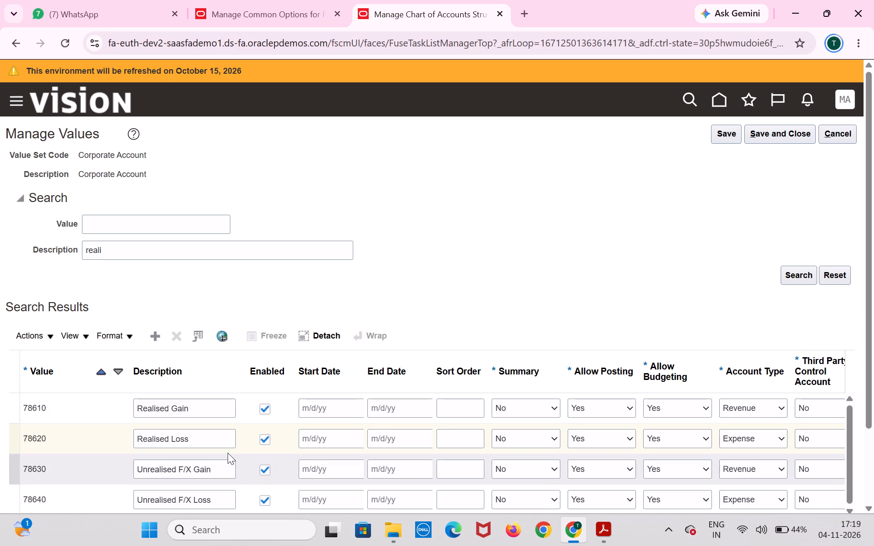
Clear the existing description filter and search the Corporate Account values for the description "discount".
click(193, 257)
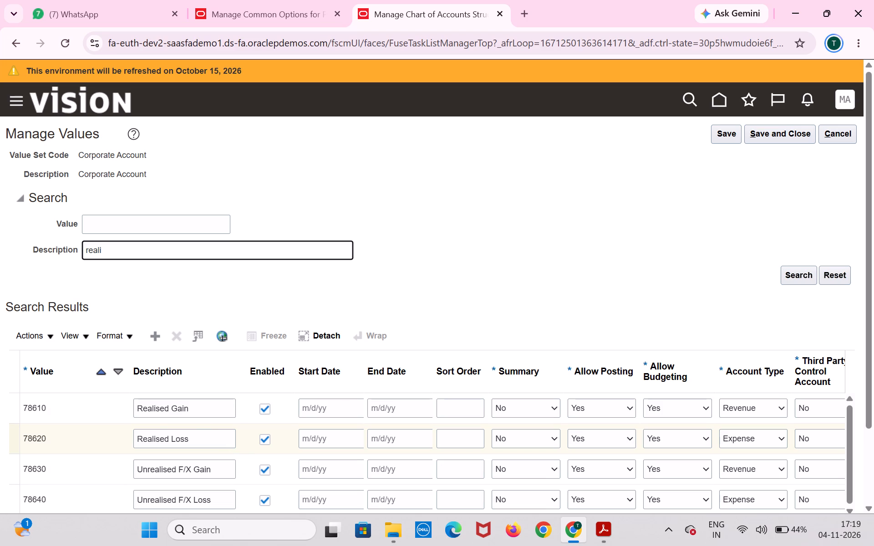
key(BackSpace)
key(BackSpace)
key(BackSpace)
key(BackSpace)
key(BackSpace)
key(BackSpace)
key(BackSpace)
key(BackSpace)
key(BackSpace)
key(BackSpace)
key(BackSpace)
click(787, 275)
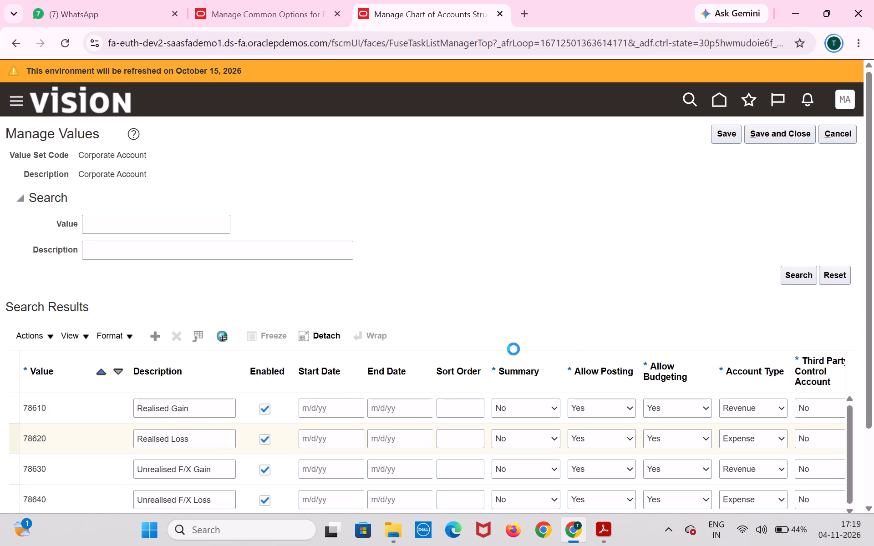
click(254, 253)
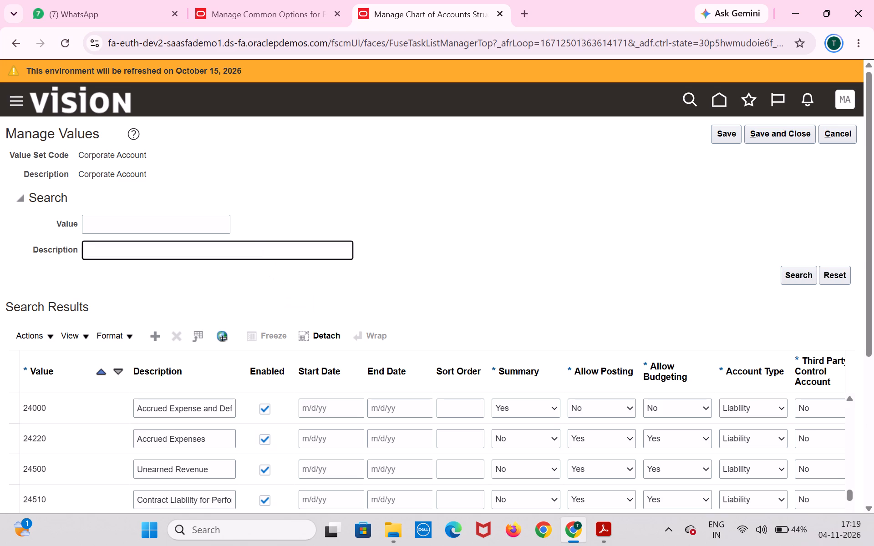
text(di)
key(s)
text(count)
click(787, 276)
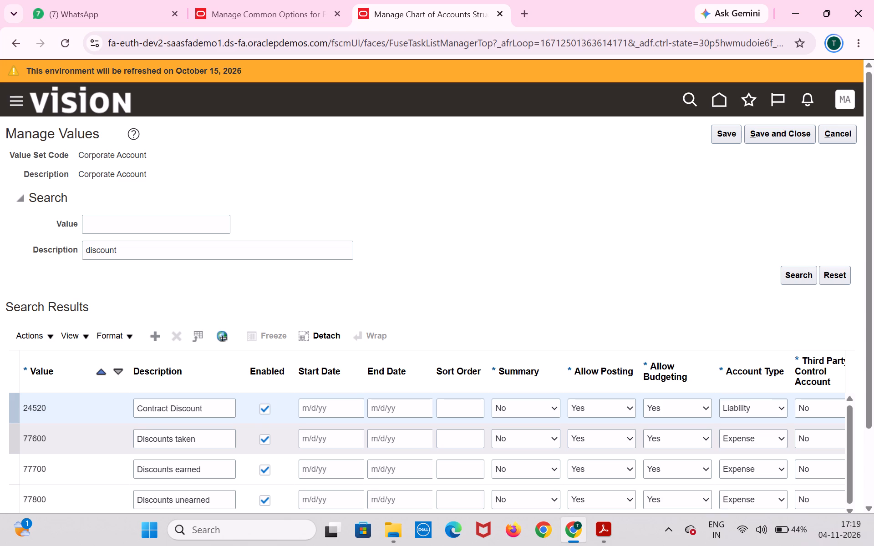
Select the account value 77600 of the Discounts taken row for copying.
drag(25, 435, 42, 435)
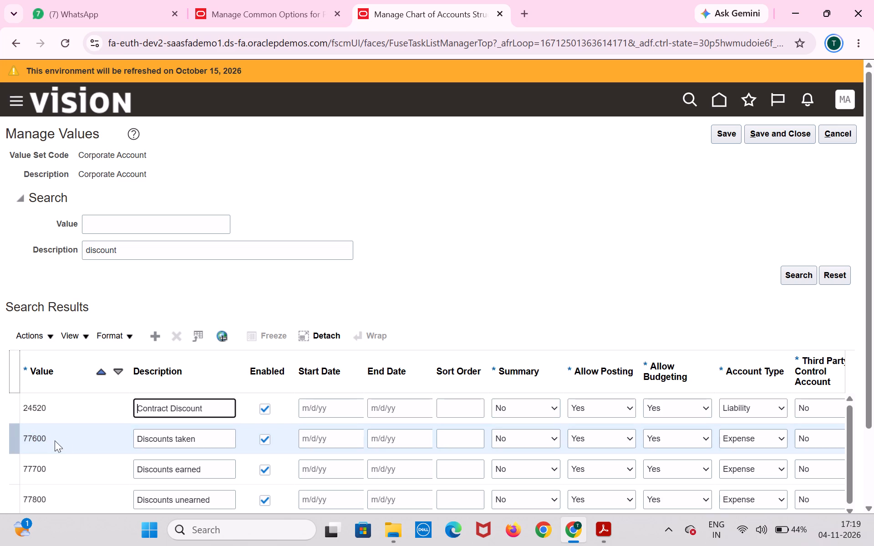
click(66, 438)
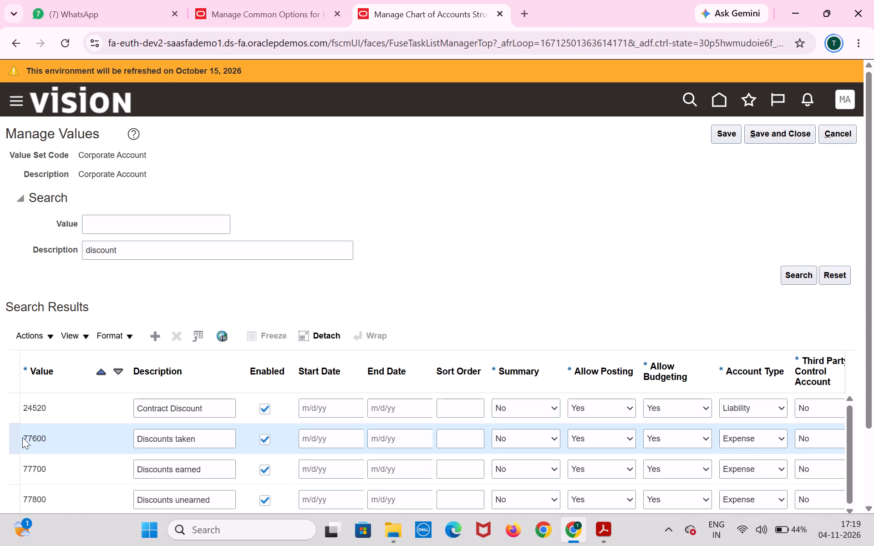
drag(22, 437, 50, 437)
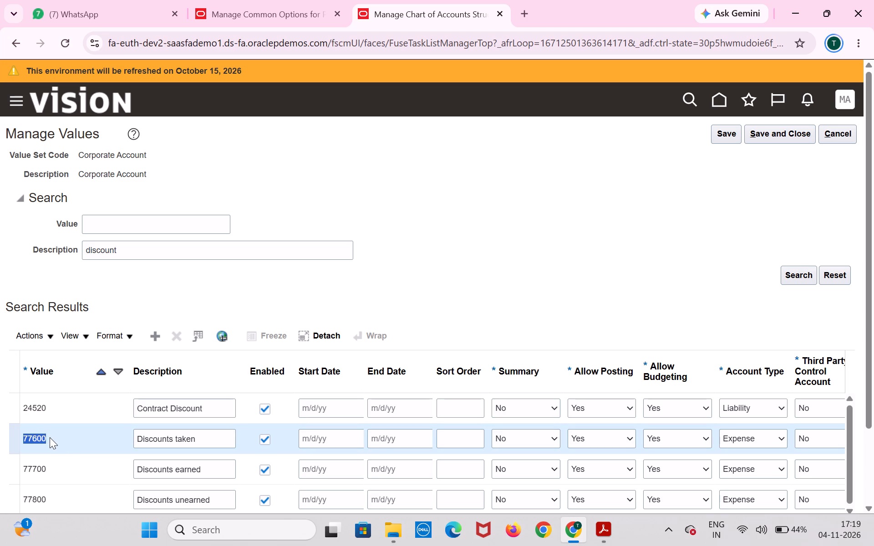
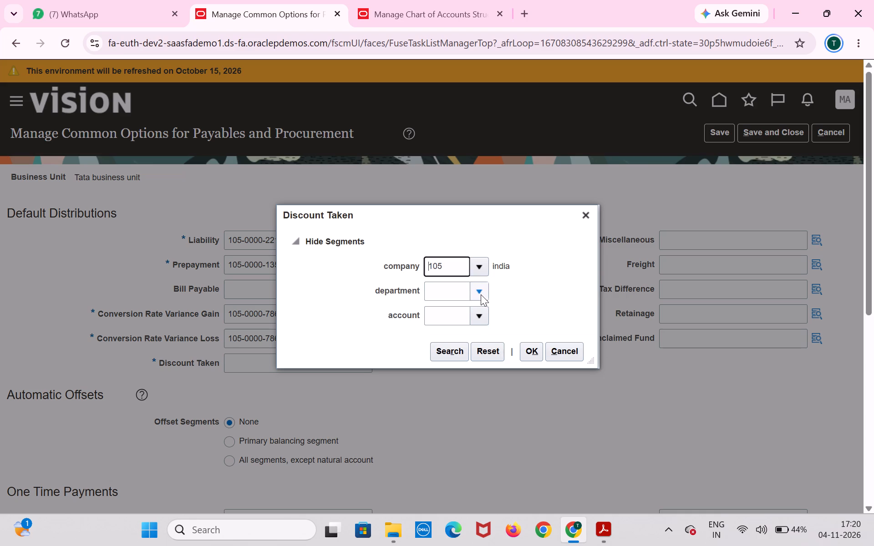
Complete the Discount Taken distribution with department 0000 and account 77600, and accept it.
ctrl+click(481, 294)
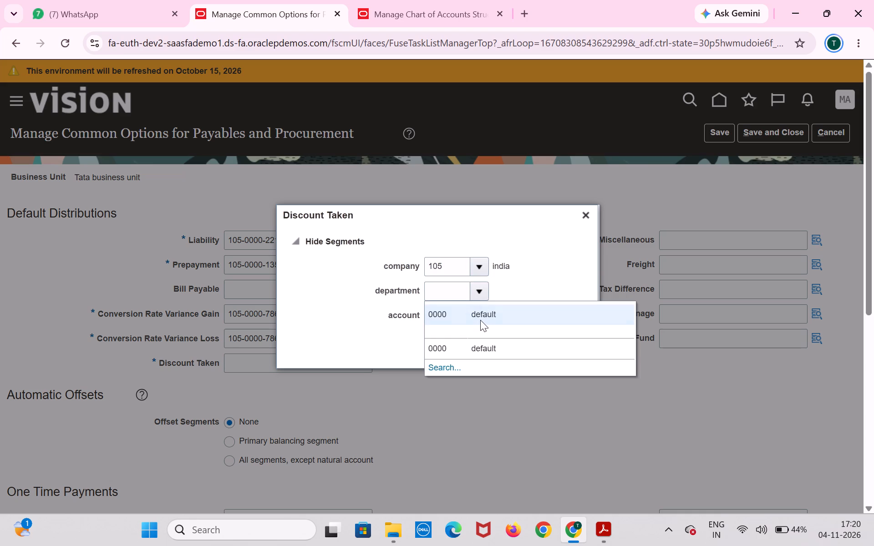
ctrl+click(480, 320)
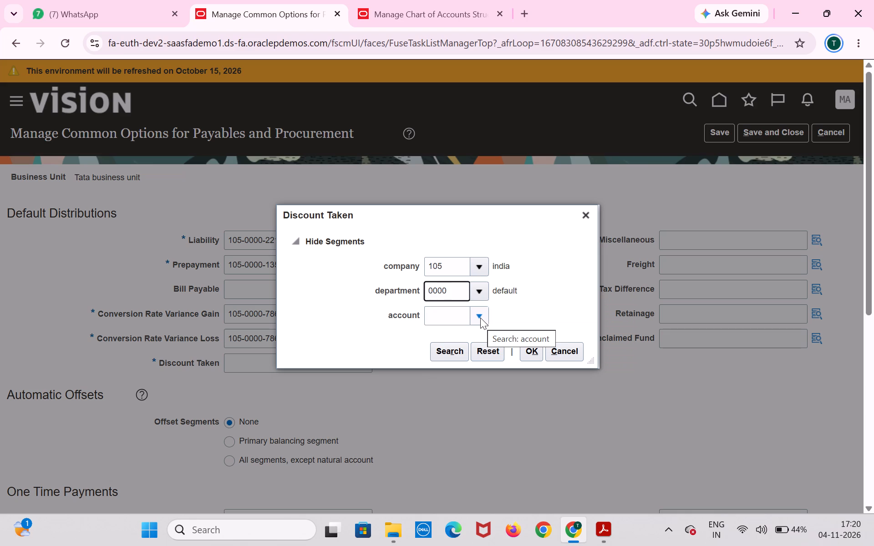
ctrl+click(480, 318)
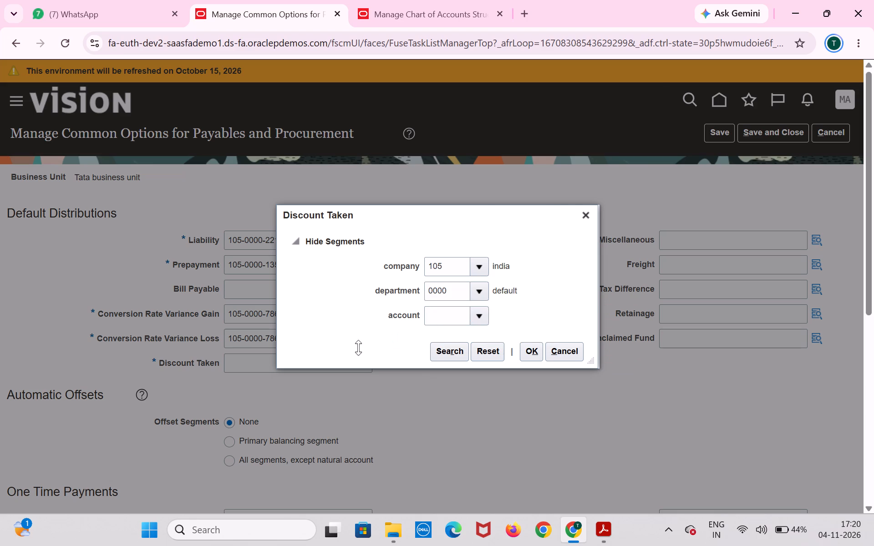
ctrl+click(375, 336)
ctrl+click(450, 313)
key(ctrl+v)
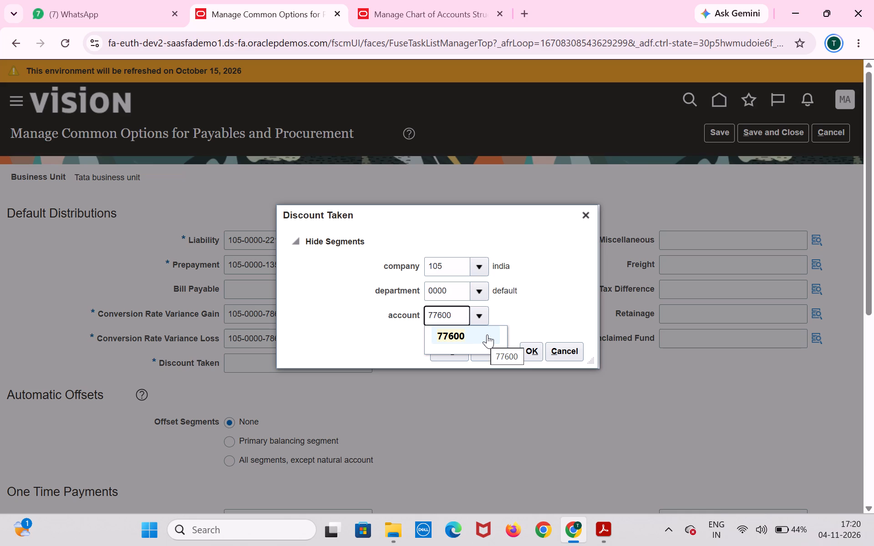
click(456, 341)
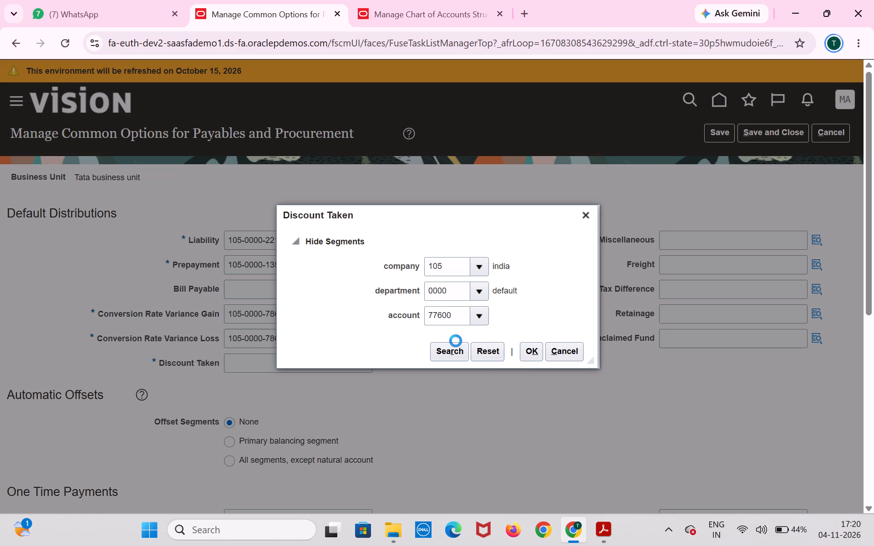
click(532, 346)
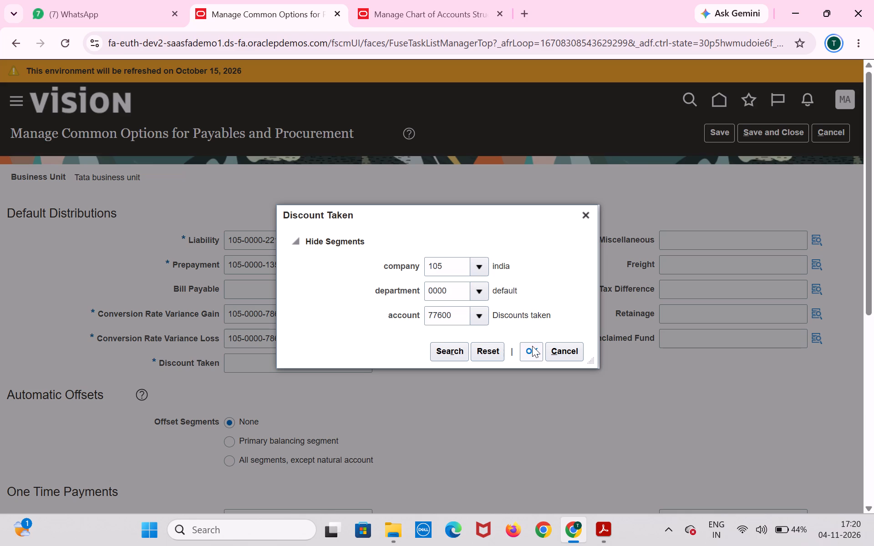
Open the segments of the Realized Gain Distribution under Currency Conversion and set its company to 105 (india).
scroll(529, 412, down, 3)
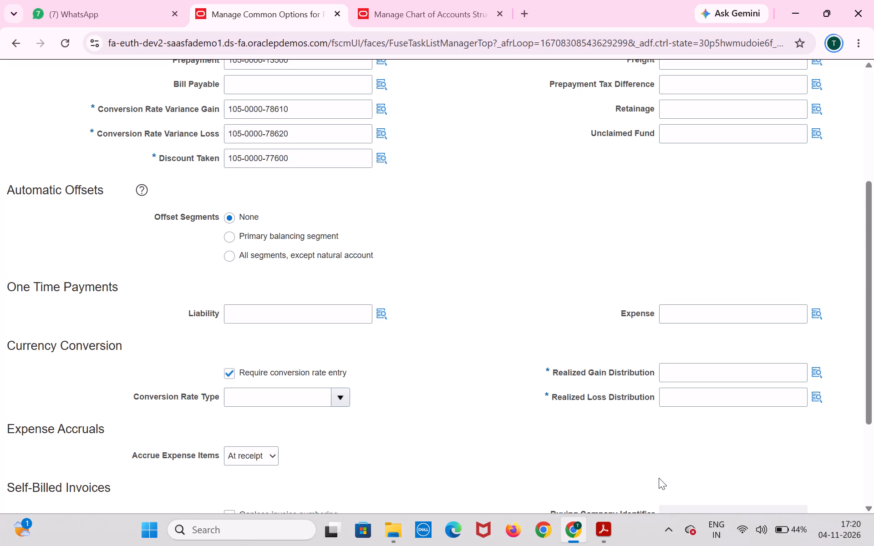
click(643, 475)
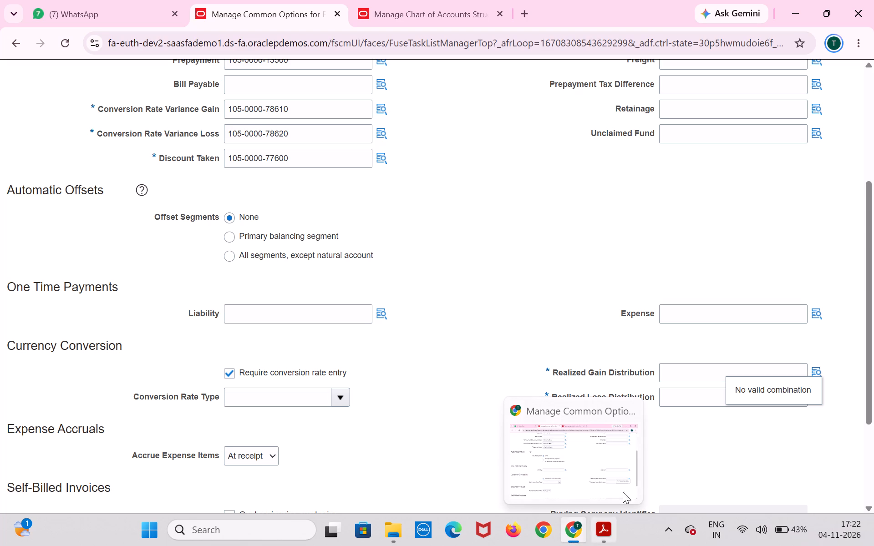
click(814, 369)
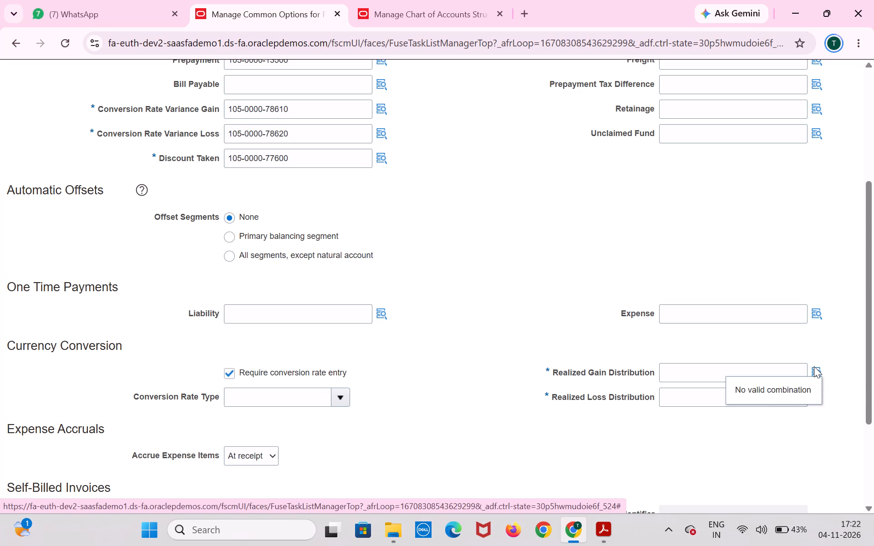
click(817, 368)
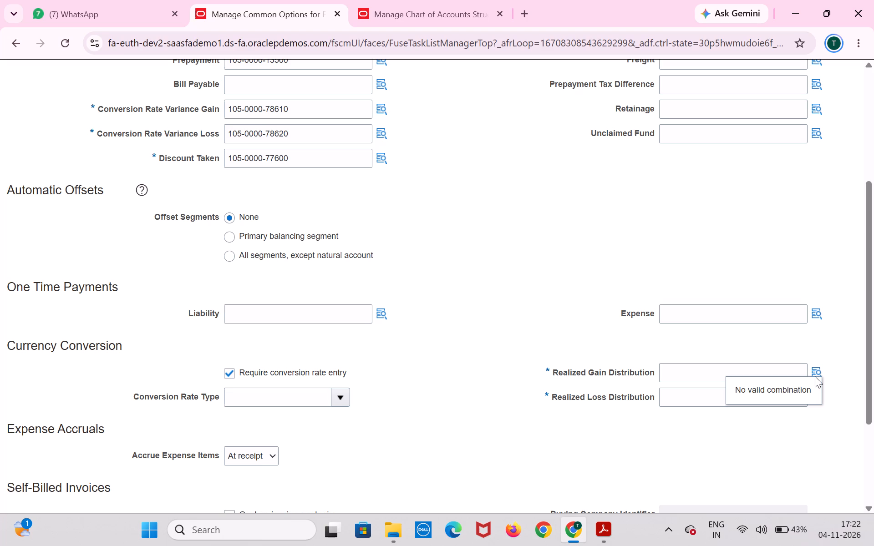
click(815, 376)
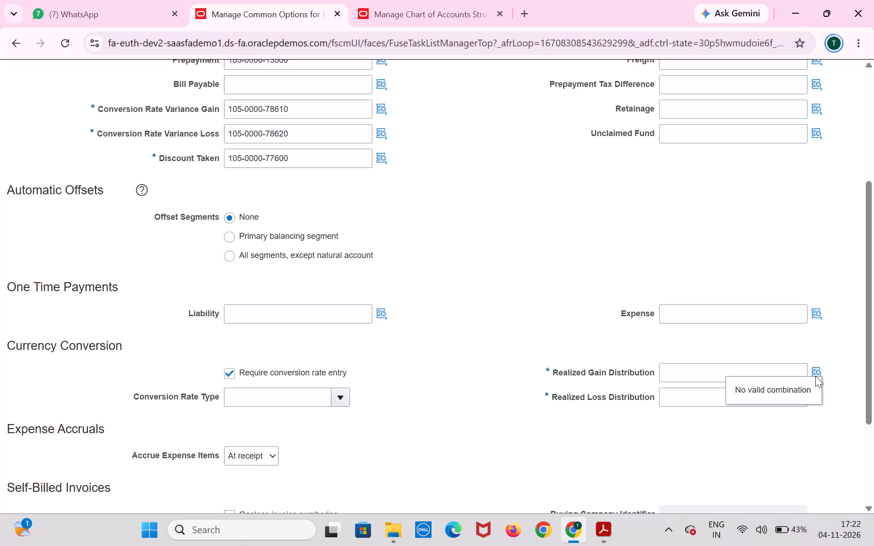
click(815, 369)
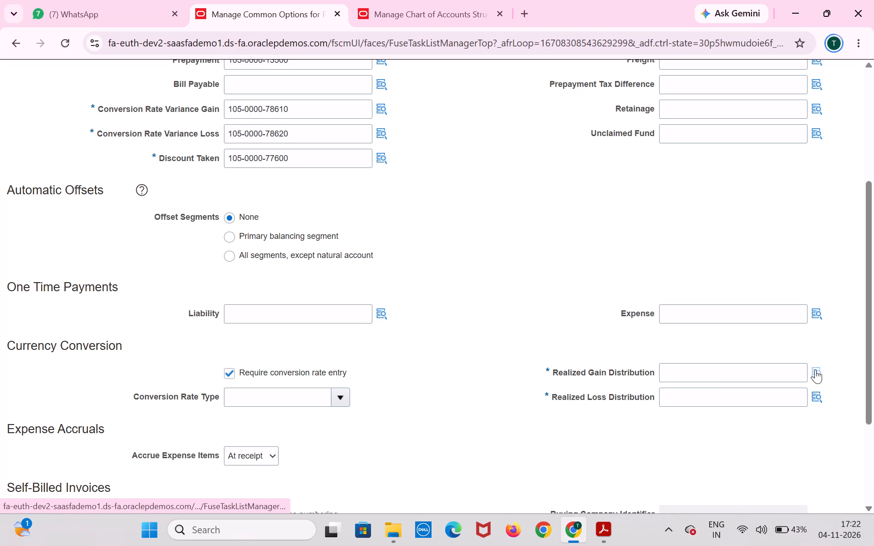
click(815, 369)
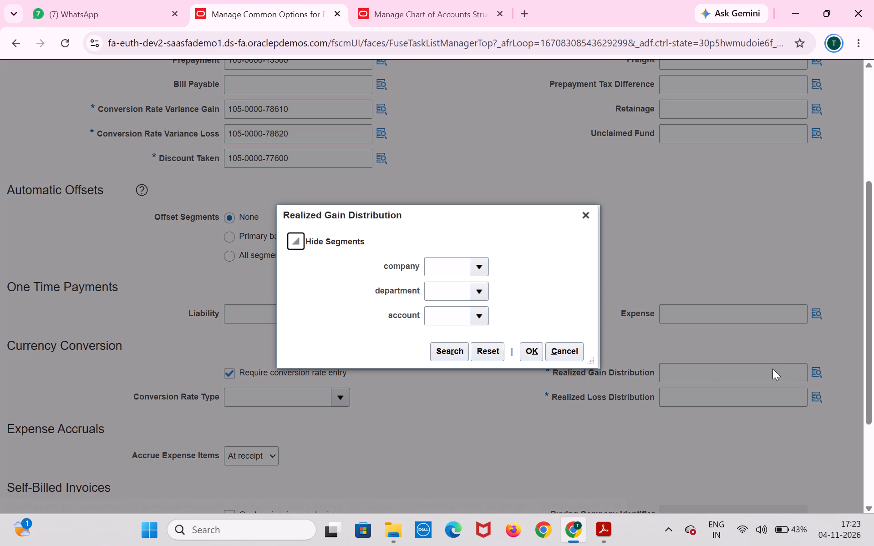
click(474, 267)
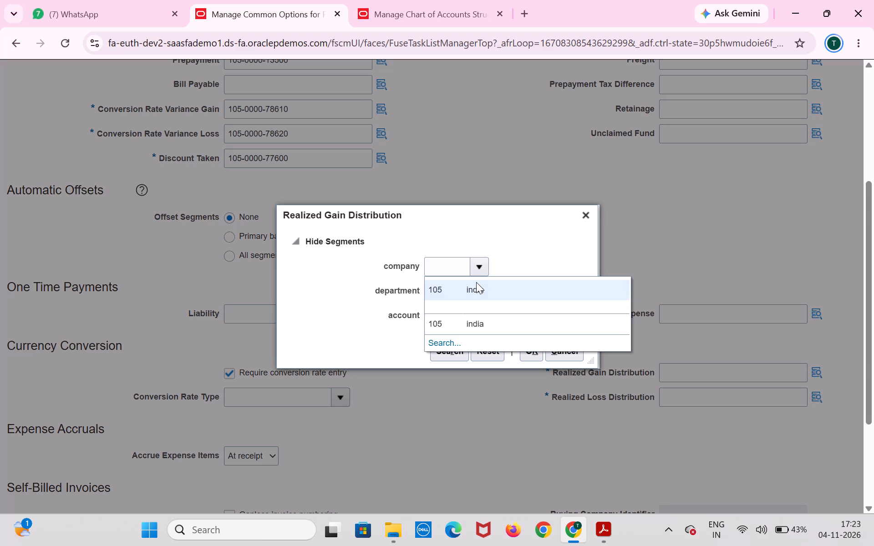
click(476, 282)
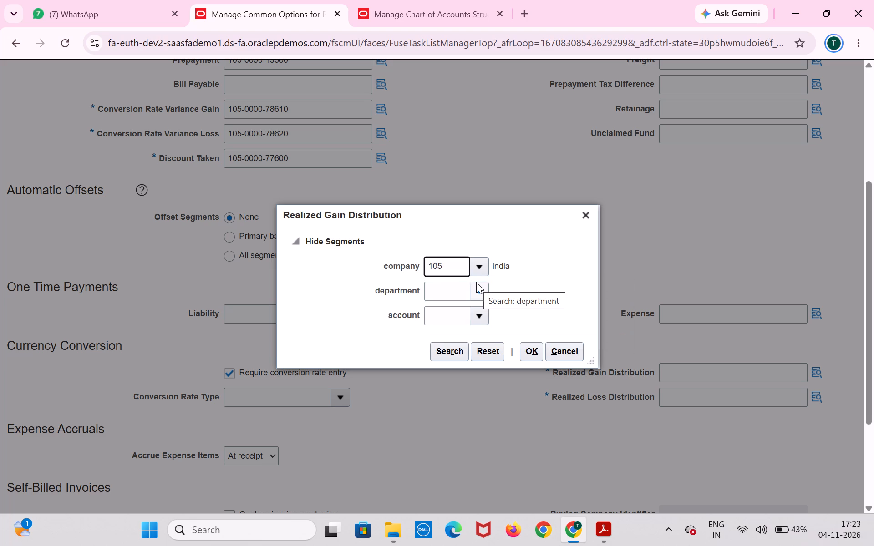
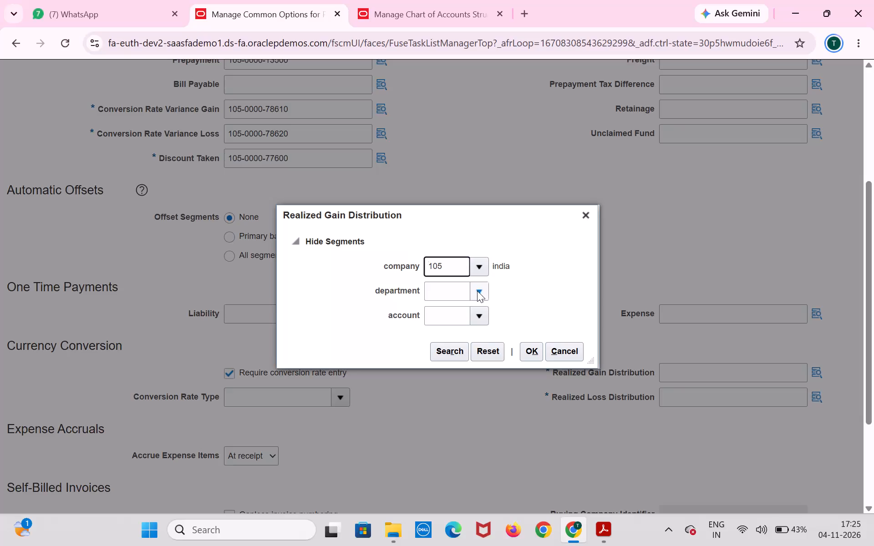
Set the department of the Realized Gain Distribution to 0000 (default) and go to its account segment for entry.
click(477, 291)
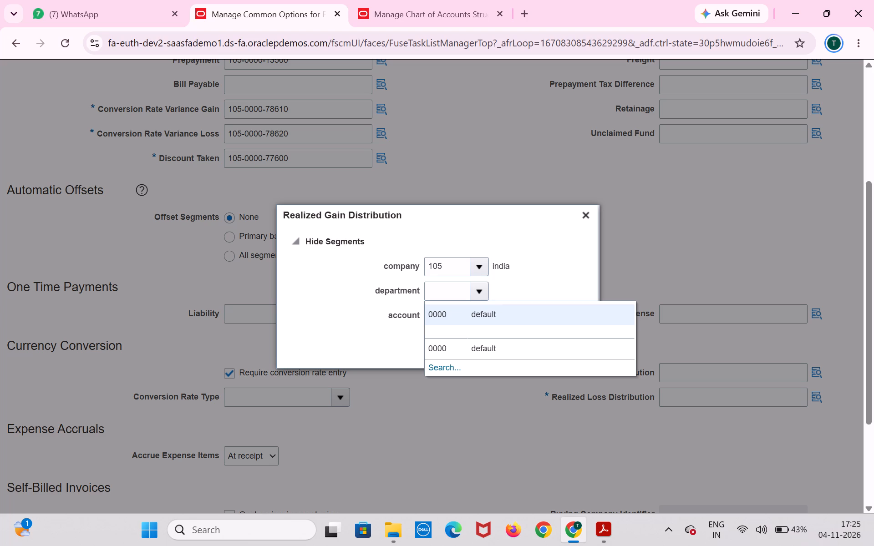
click(475, 314)
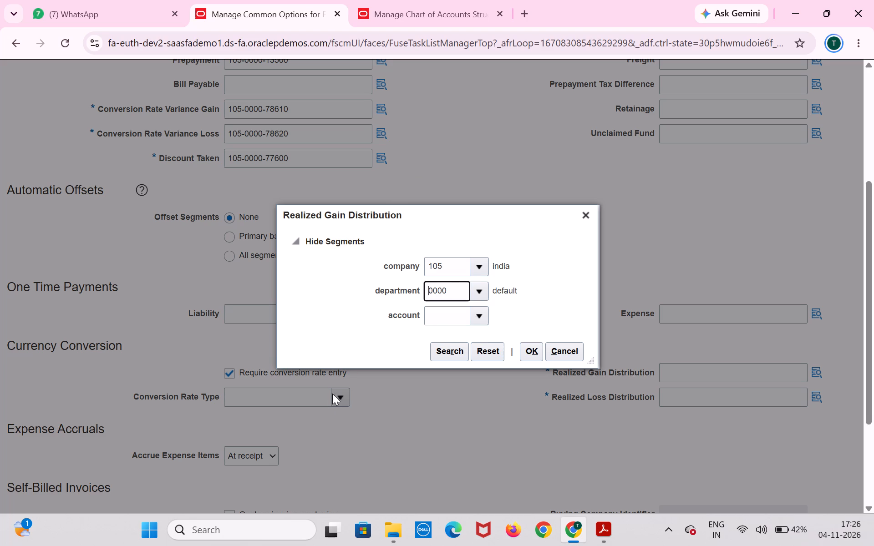
click(453, 318)
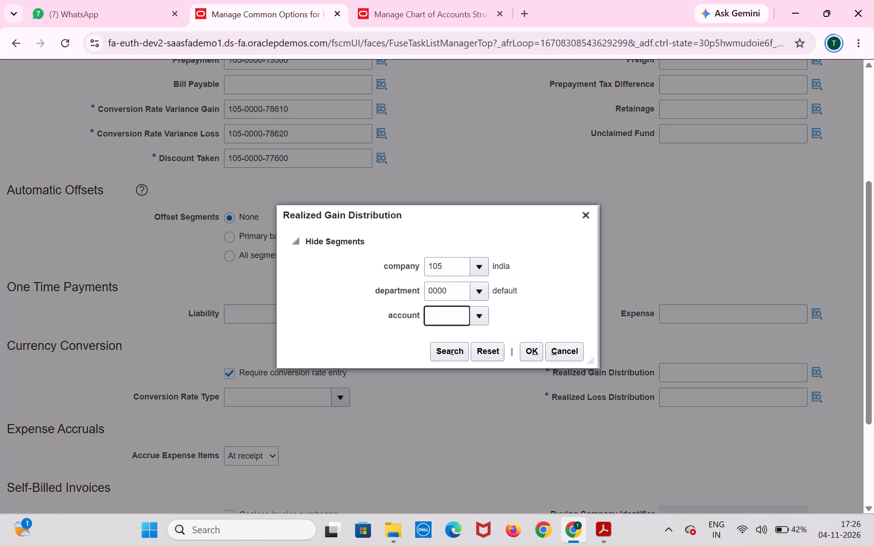
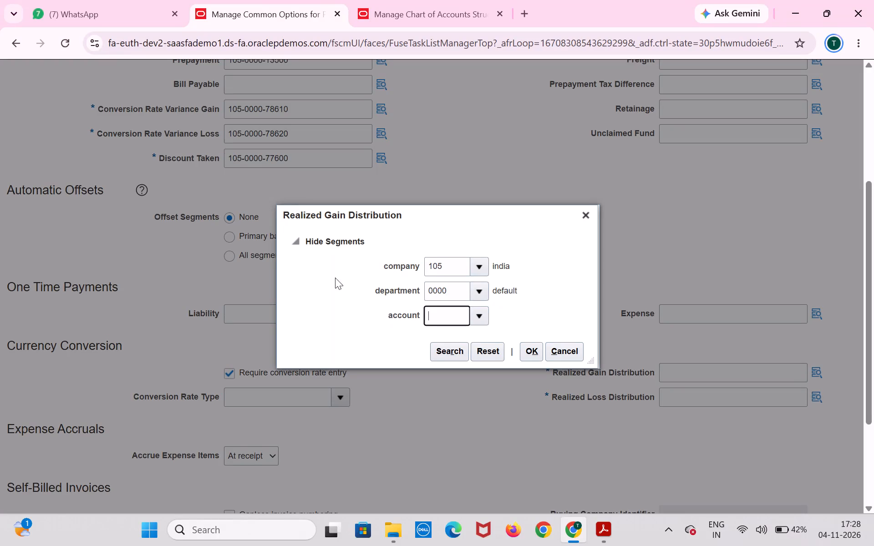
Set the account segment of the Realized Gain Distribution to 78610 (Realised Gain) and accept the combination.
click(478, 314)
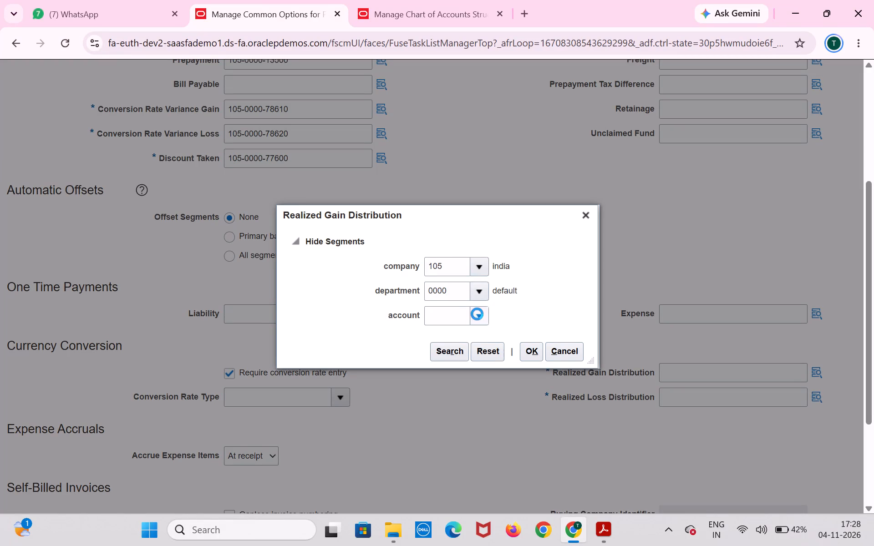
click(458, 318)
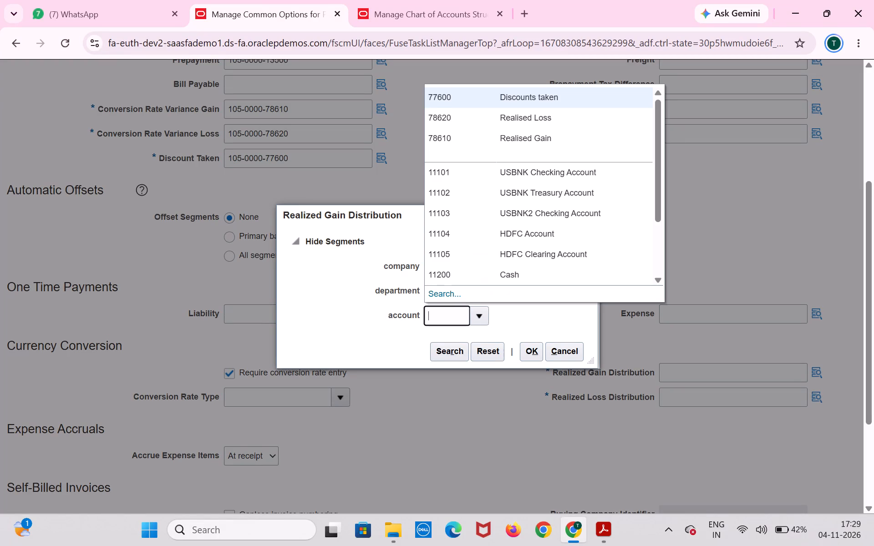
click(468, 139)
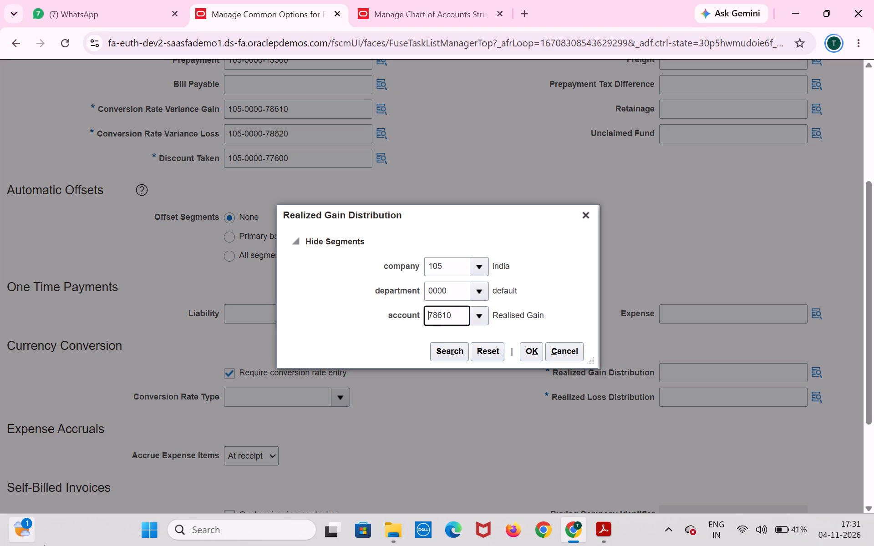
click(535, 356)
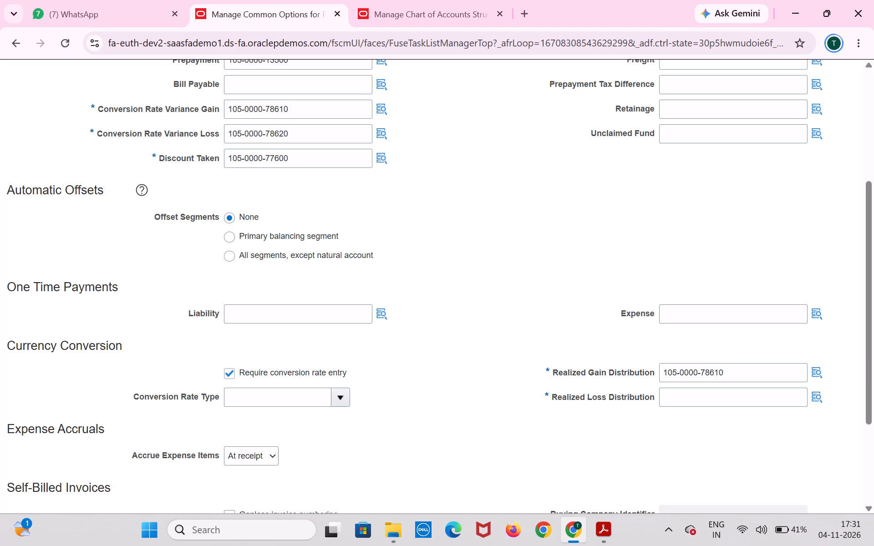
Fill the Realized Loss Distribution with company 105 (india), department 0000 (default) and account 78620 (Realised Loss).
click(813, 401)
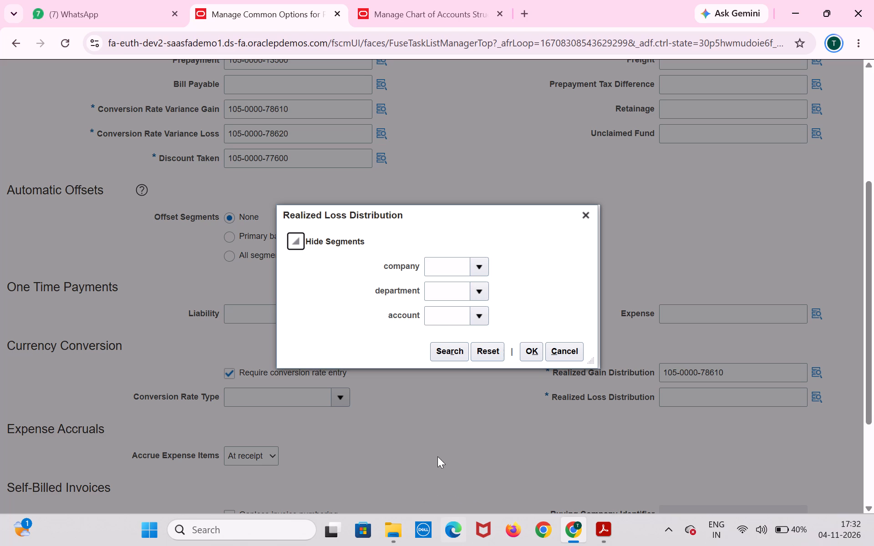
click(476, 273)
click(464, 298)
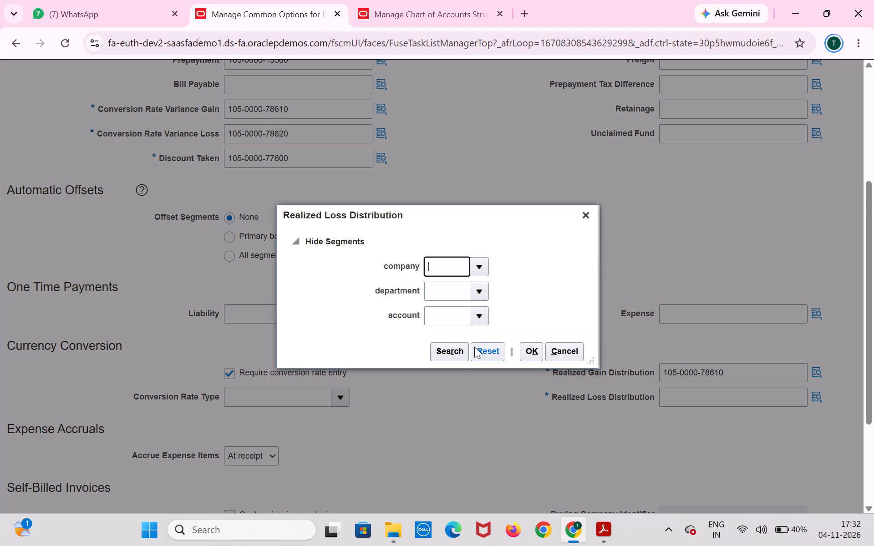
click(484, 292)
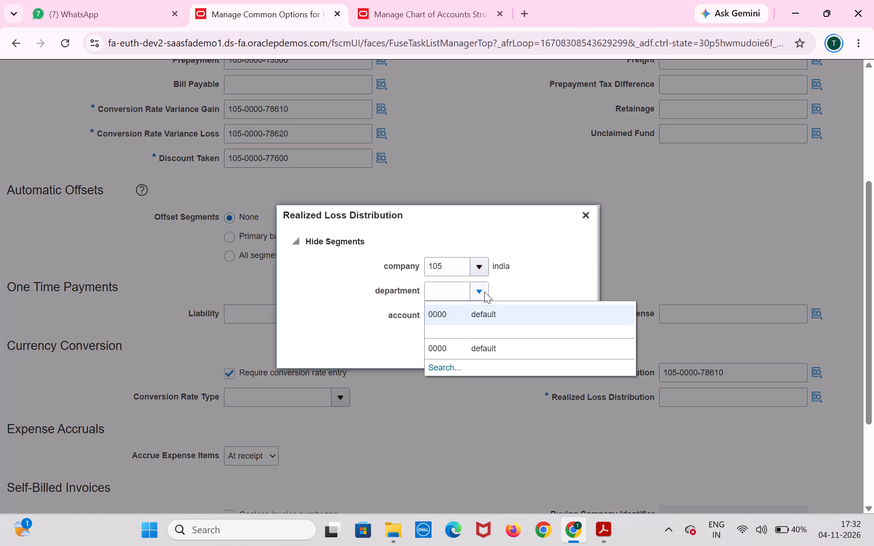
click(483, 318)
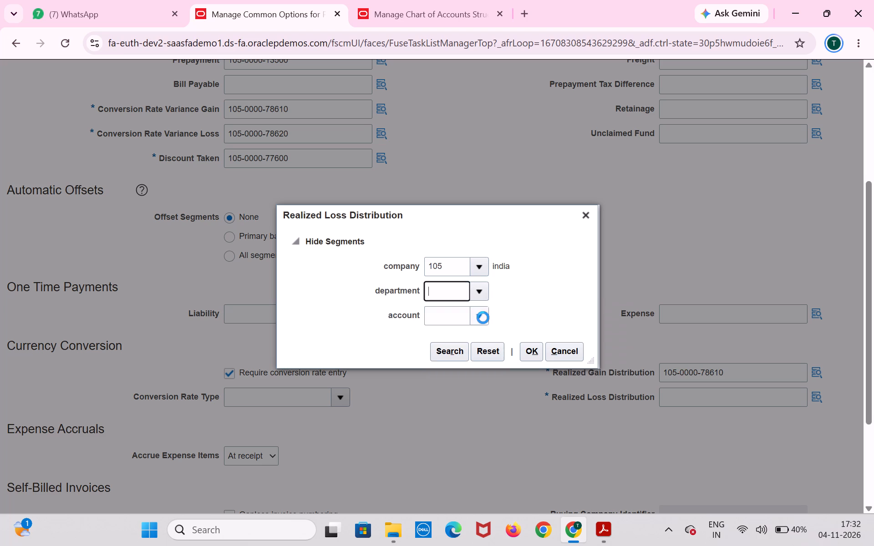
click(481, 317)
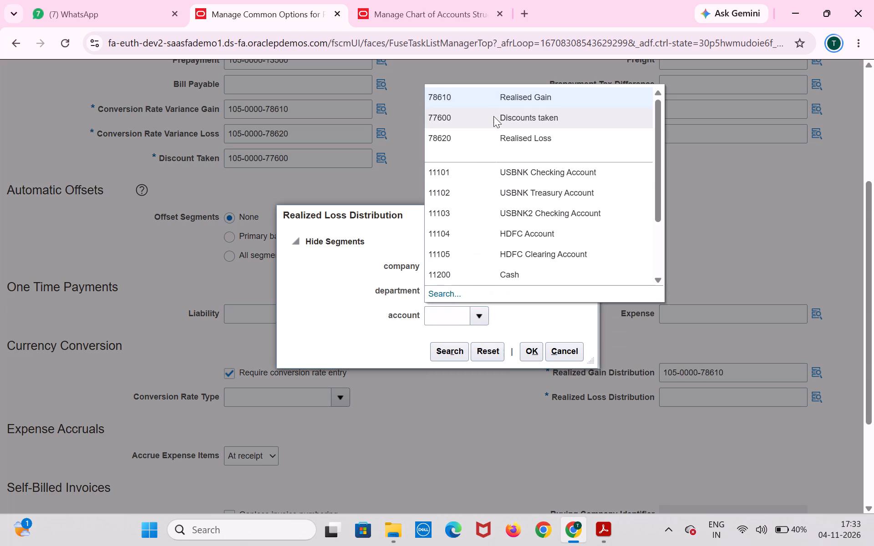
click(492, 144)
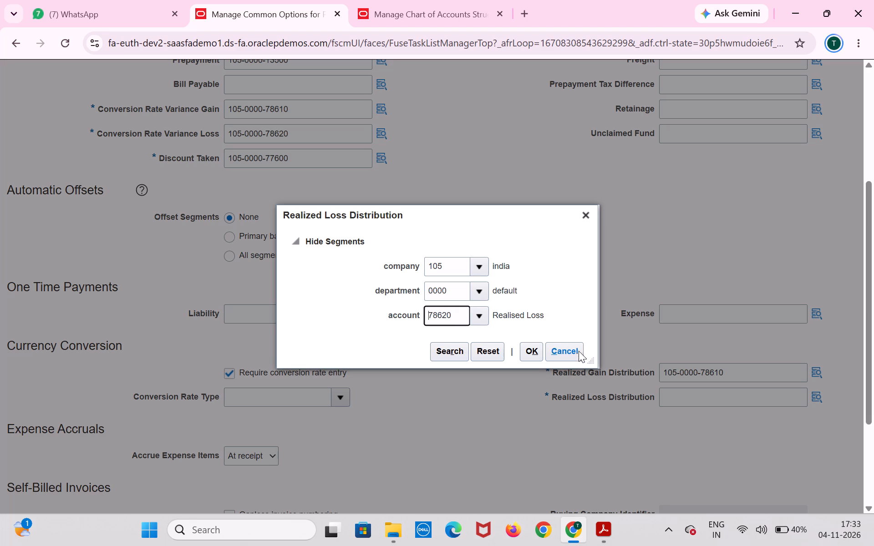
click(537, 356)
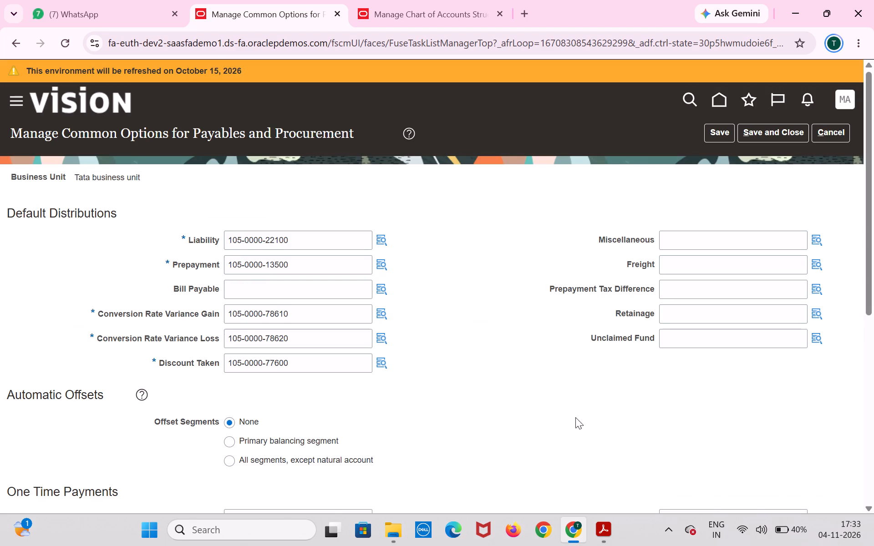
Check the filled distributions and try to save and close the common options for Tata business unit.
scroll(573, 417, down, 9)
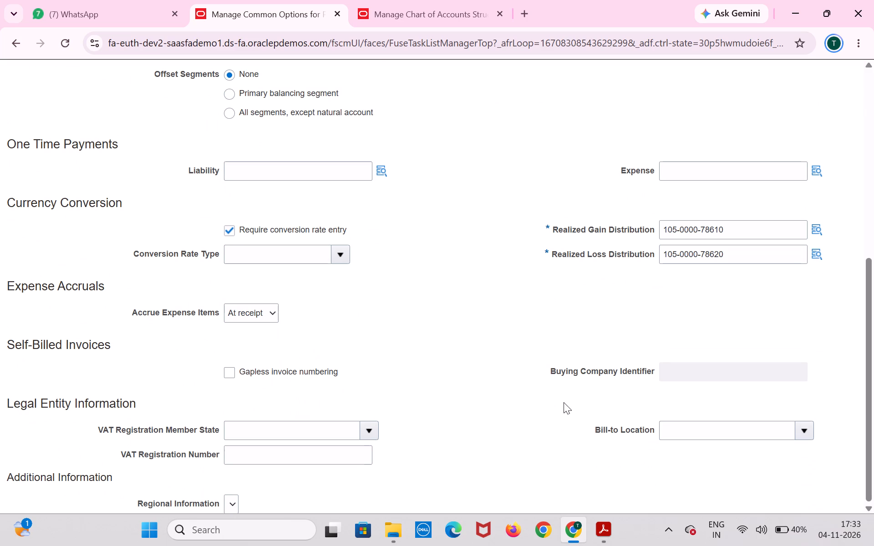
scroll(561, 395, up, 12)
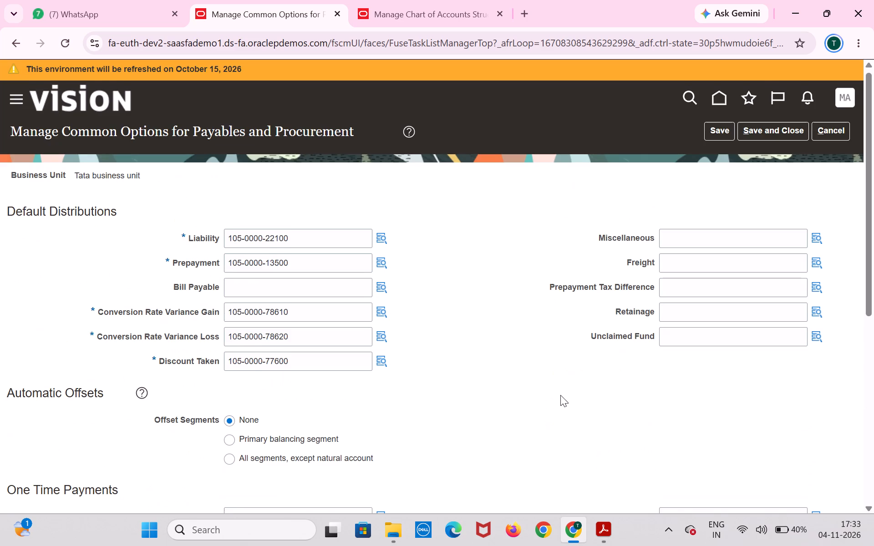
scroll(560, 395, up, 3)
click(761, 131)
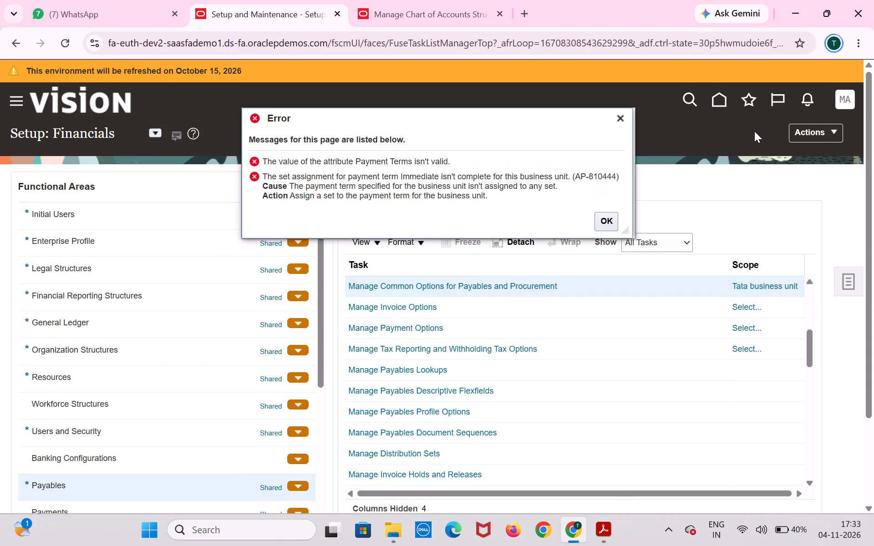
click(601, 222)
Reopen Manage Common Options for Payables and Procurement to check its distributions, and leave it without saving.
click(502, 289)
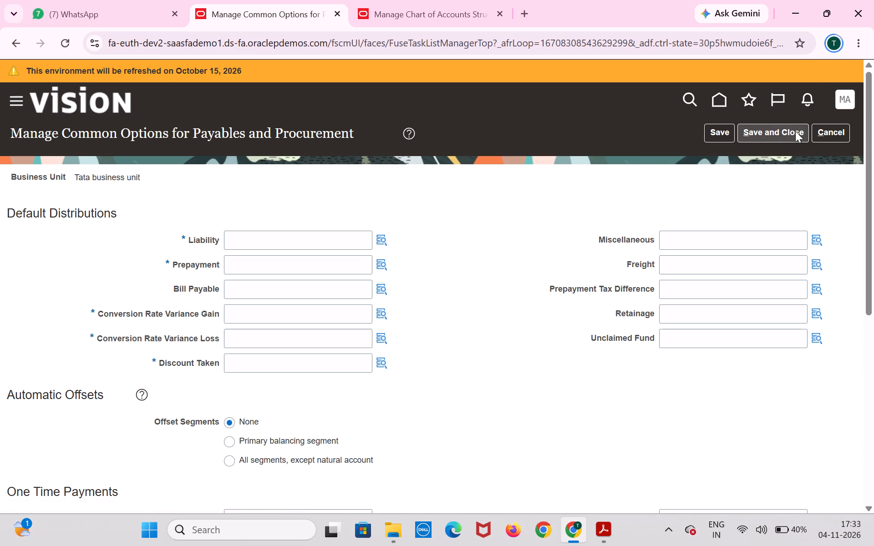
click(811, 127)
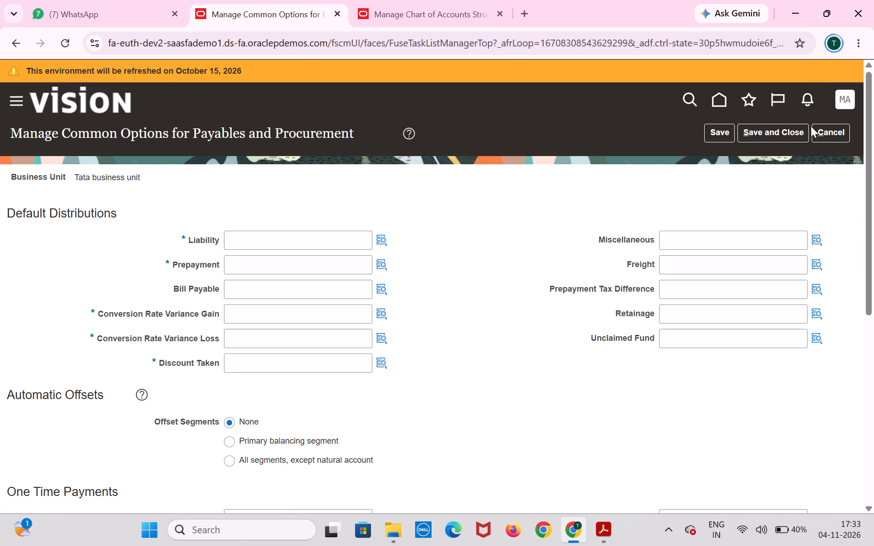
click(828, 130)
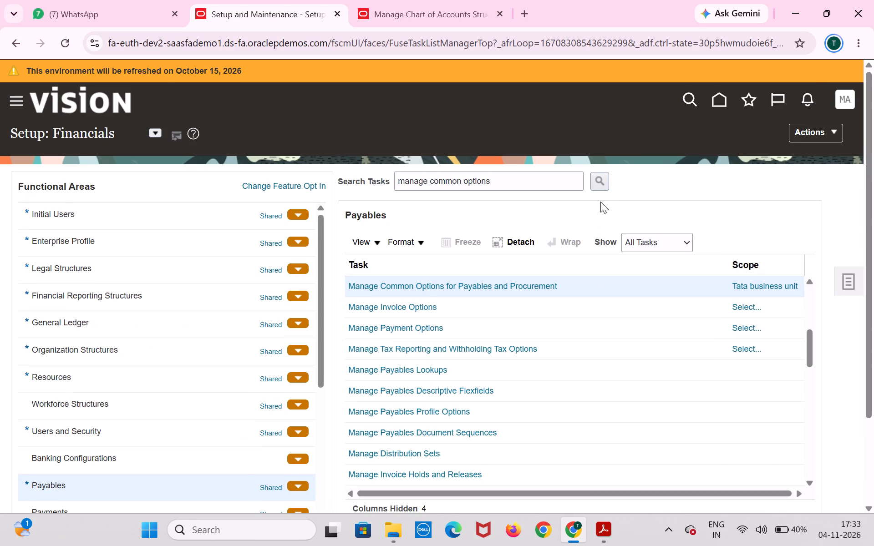
Open the setup task search text for editing.
click(661, 172)
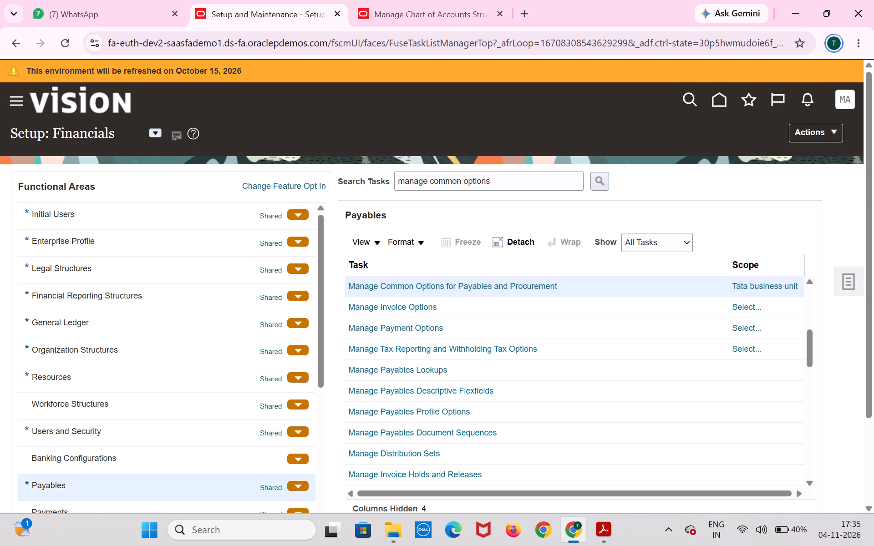
click(519, 181)
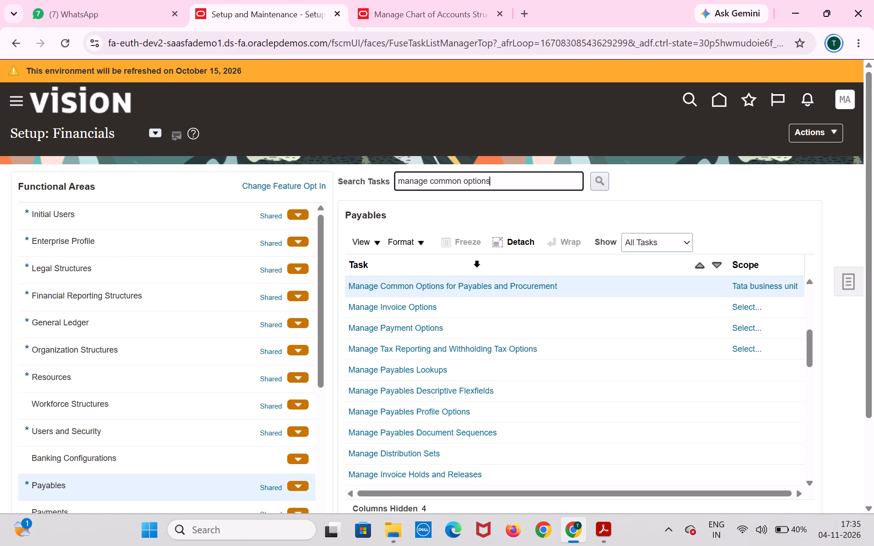
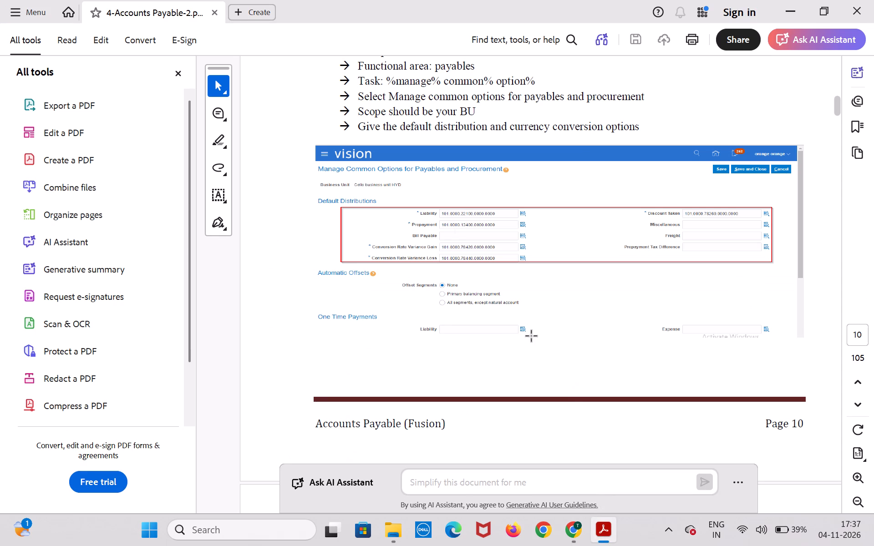
Read the Manage invoice options section of the Accounts Payable PDF guide for its task, scope and invoice entry settings.
scroll(499, 333, down, 6)
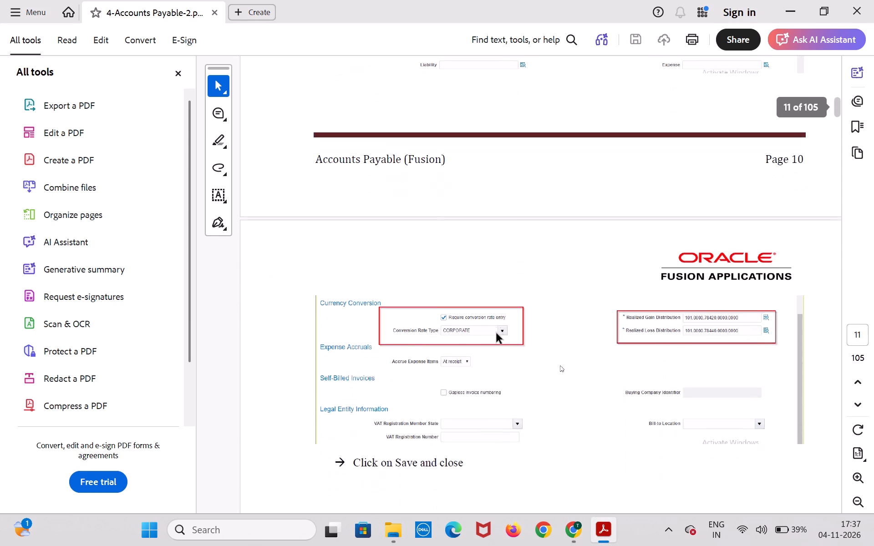
scroll(496, 334, down, 2)
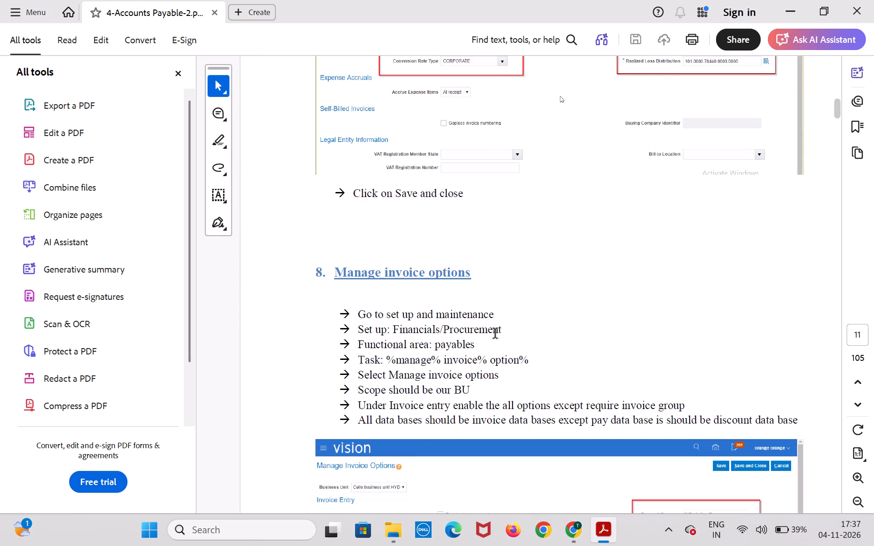
scroll(495, 334, down, 2)
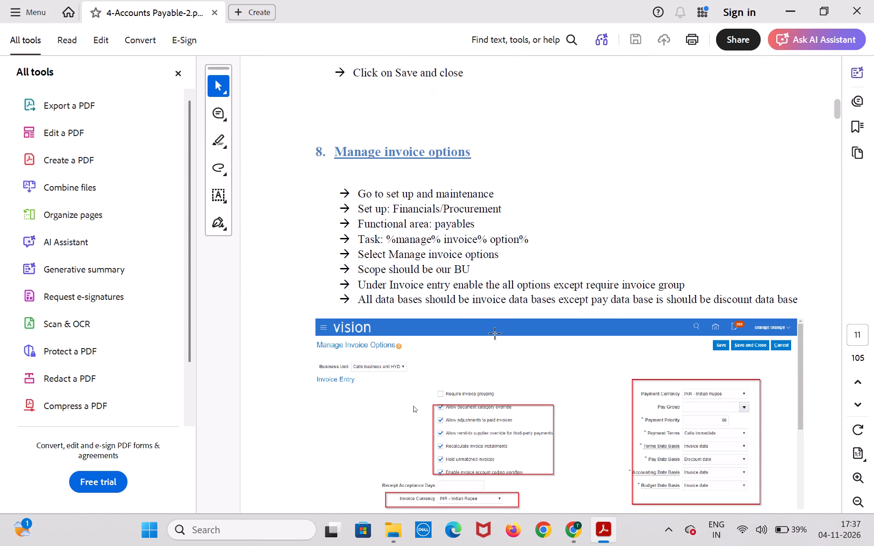
scroll(495, 334, down, 1)
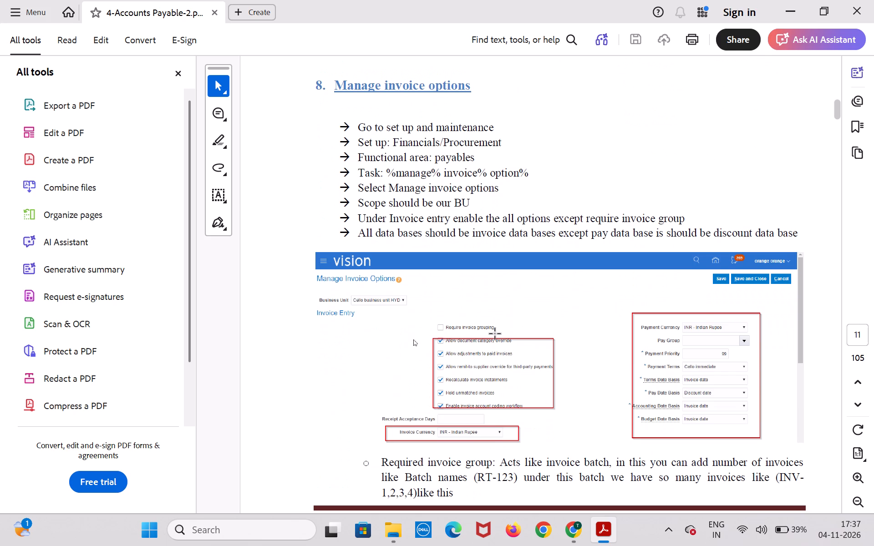
click(495, 334)
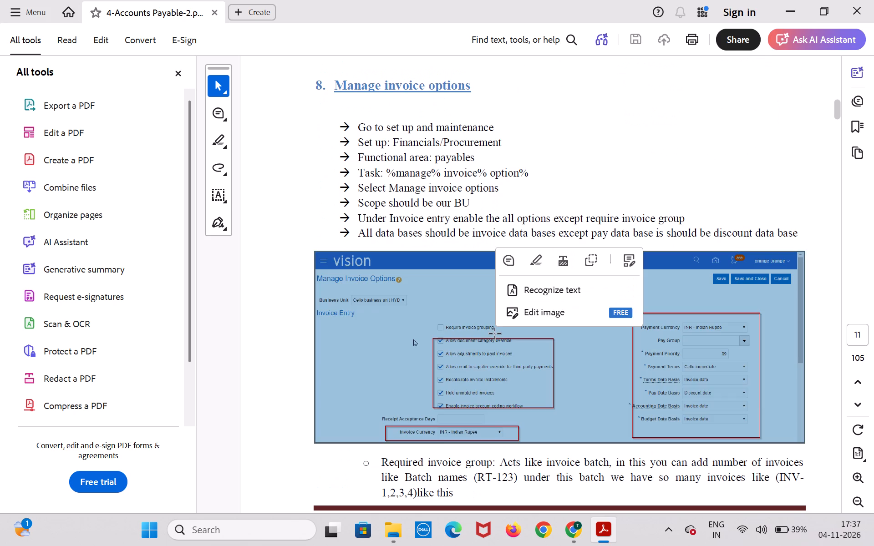
click(564, 172)
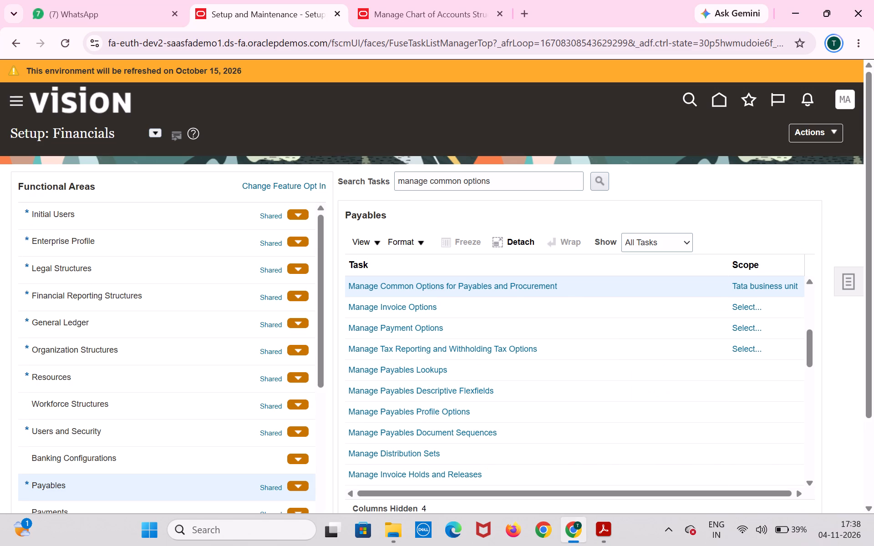
Switch to Chrome and search the Financials setup tasks for "manage invoice options".
click(459, 180)
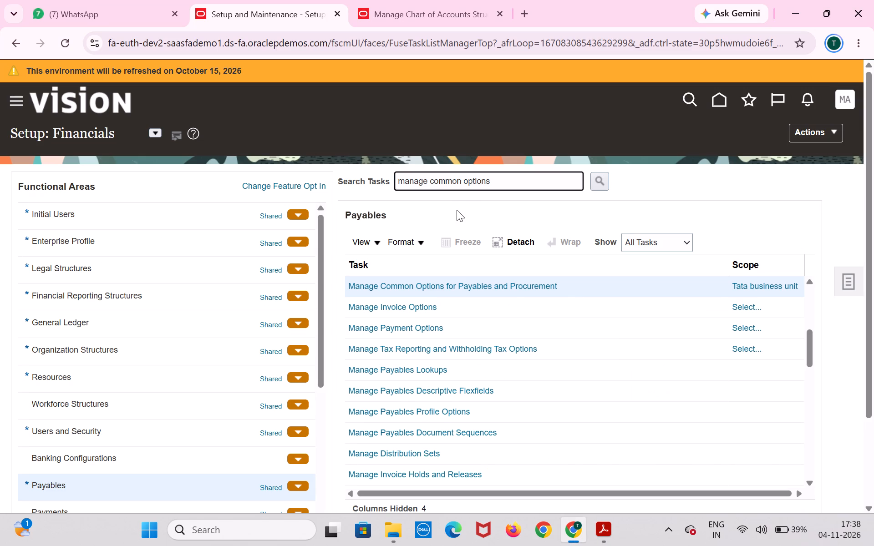
key(BackSpace)
key(BackSpace)
key(BackSpace)
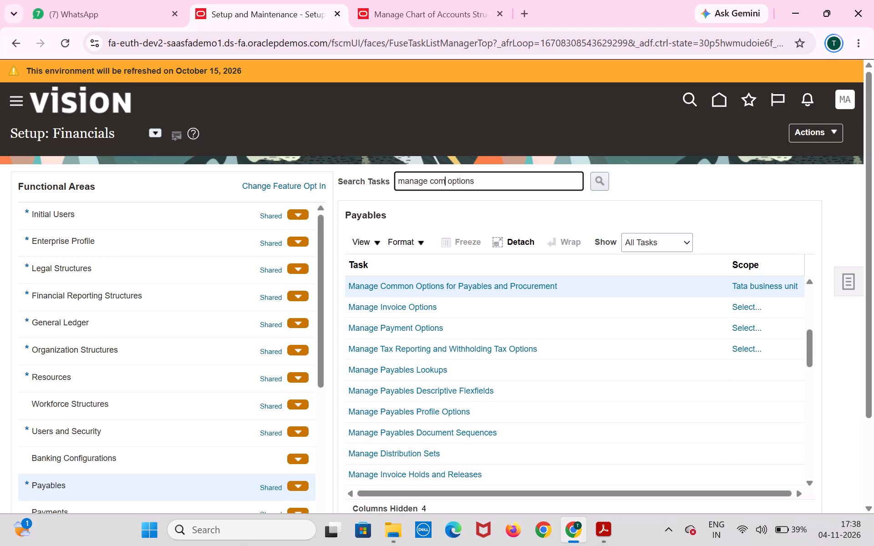
key(BackSpace)
key(BackSpace)
key(BackSpace)
text(in)
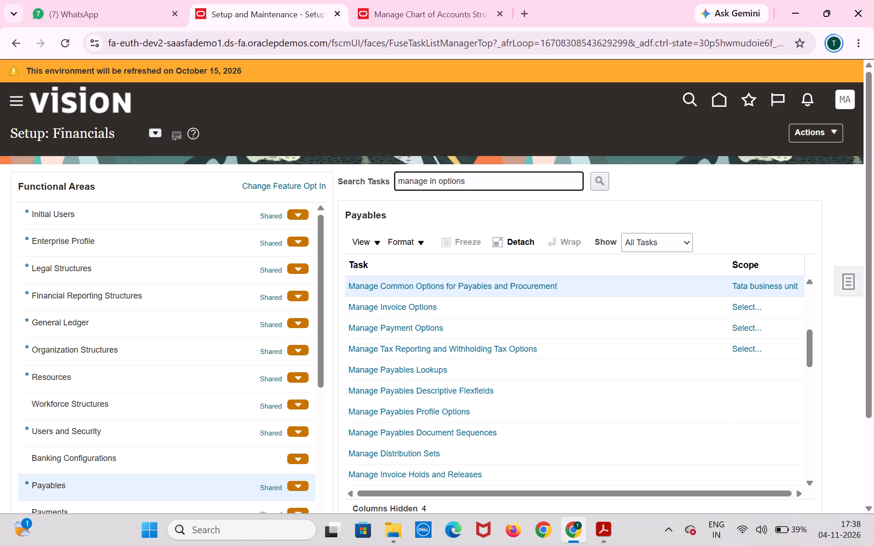
text(voice)
key(Return)
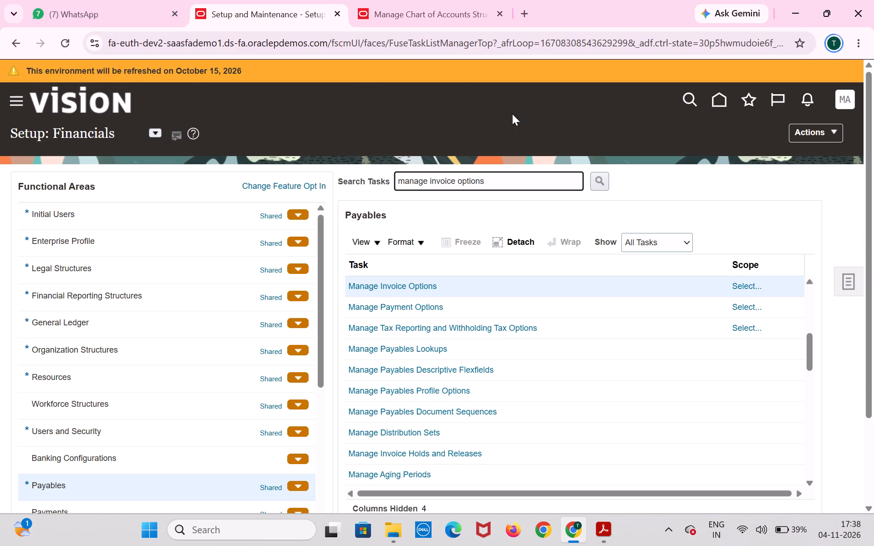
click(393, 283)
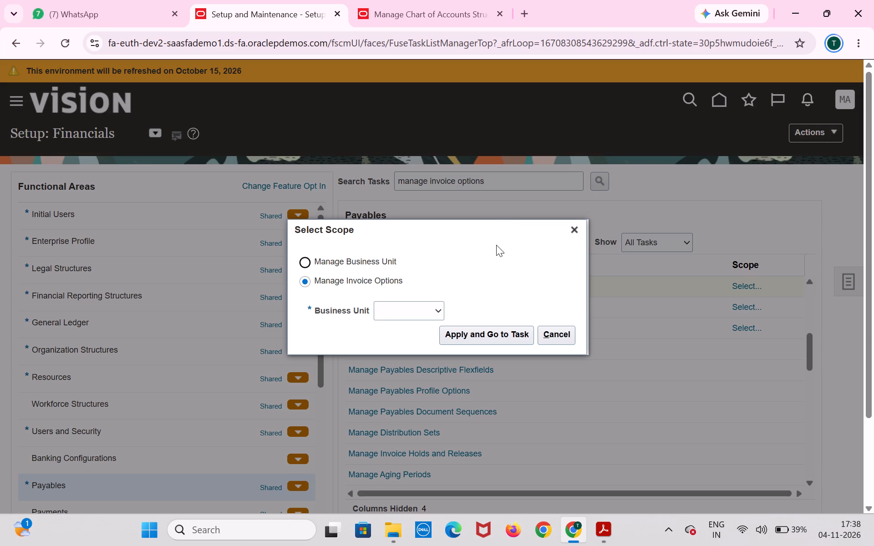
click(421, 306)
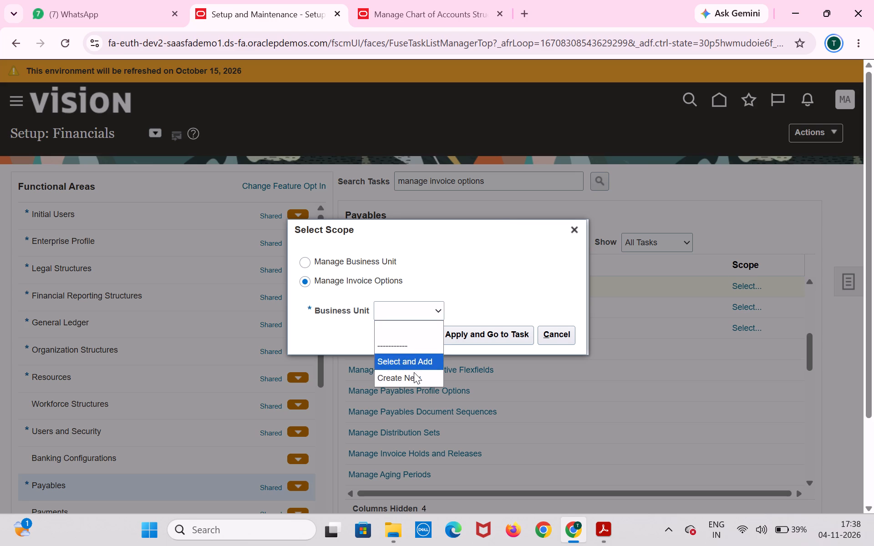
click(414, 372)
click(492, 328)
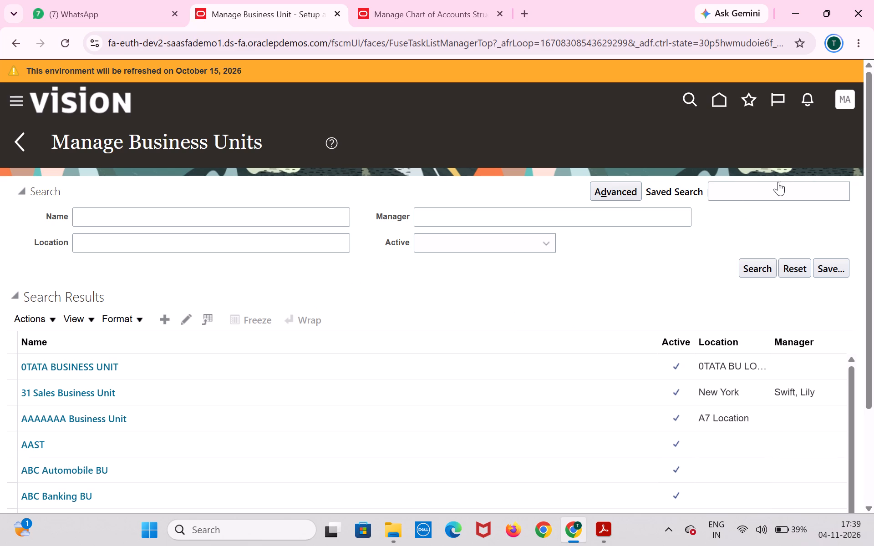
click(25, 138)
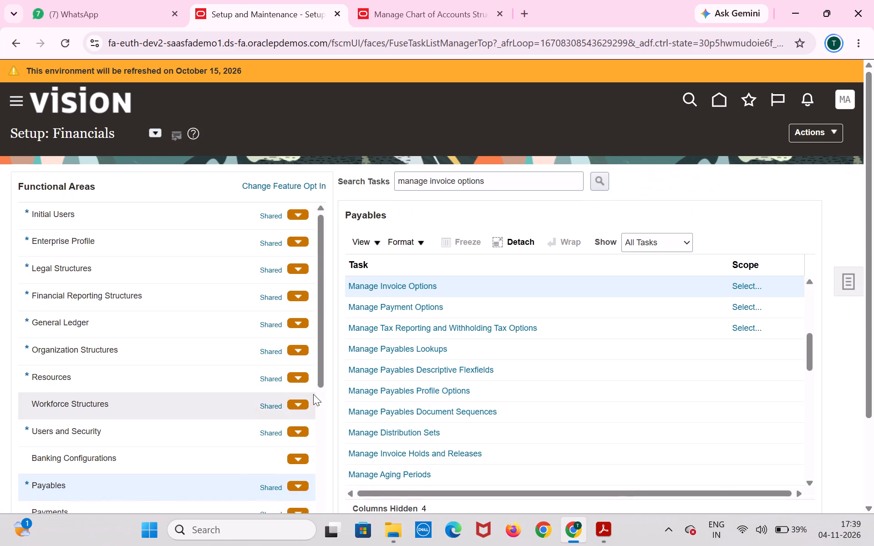
Open Manage Invoice Options with the scope set to Tata business unit, found by searching existing business units for "Tata".
click(417, 281)
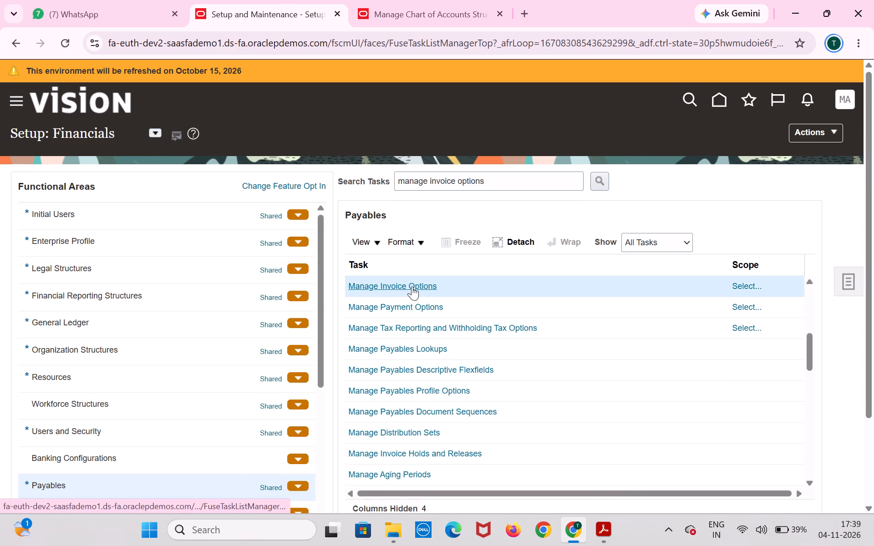
click(411, 284)
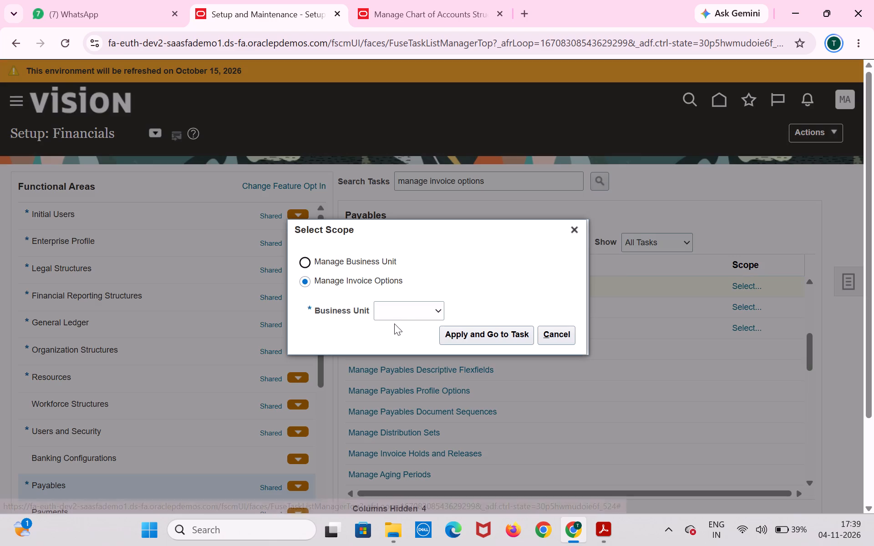
click(394, 310)
click(407, 365)
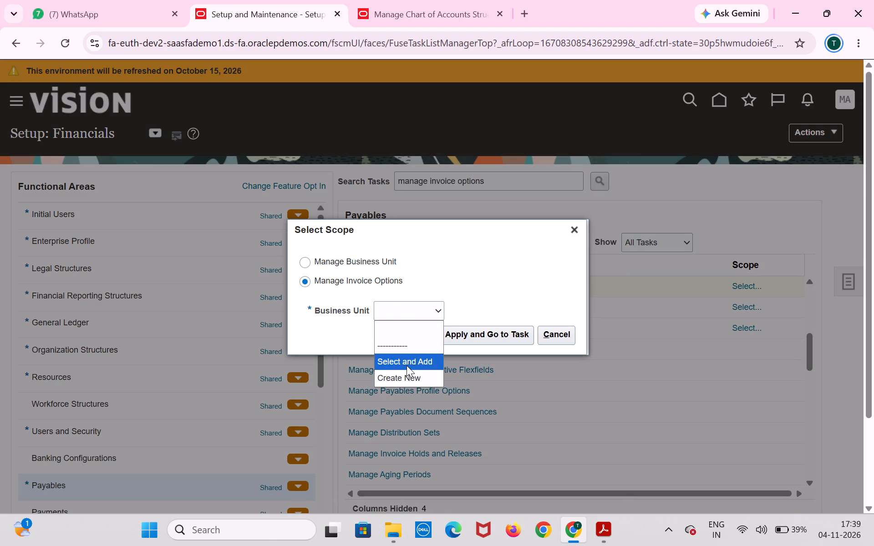
click(453, 331)
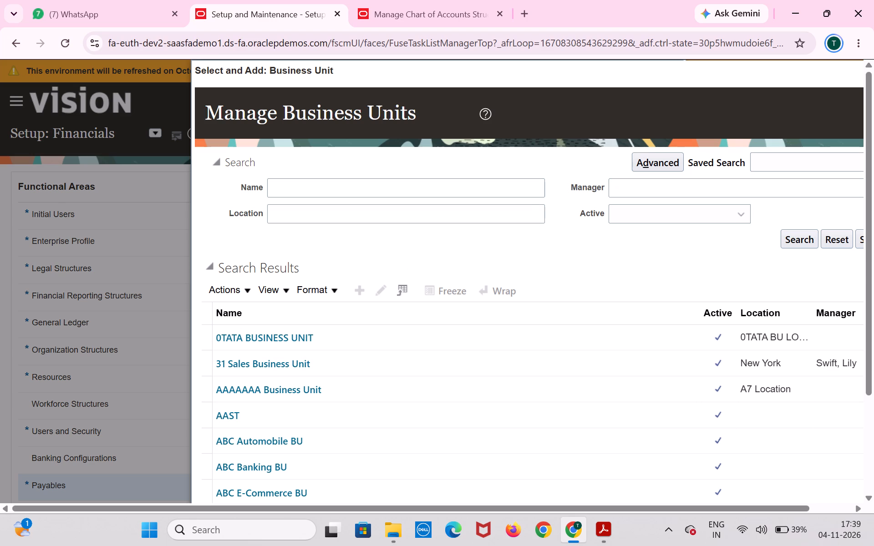
click(381, 190)
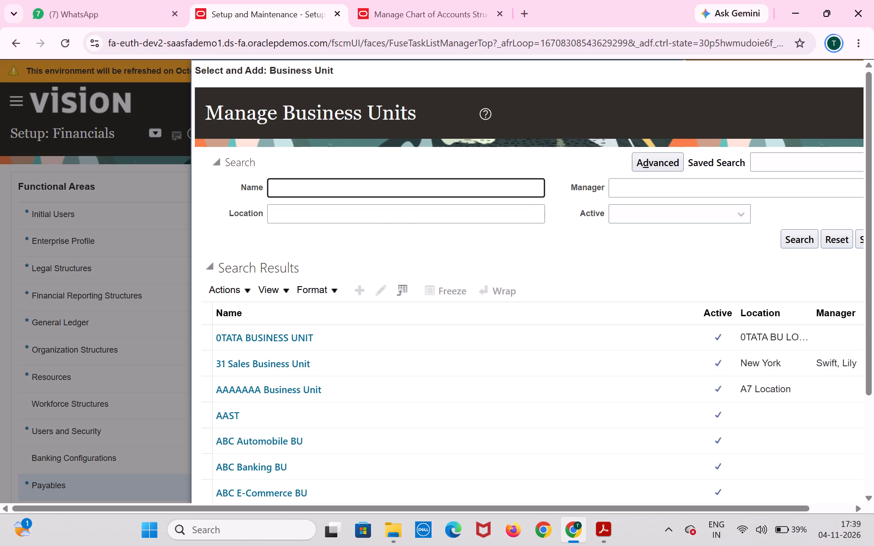
text(Tata)
key(Return)
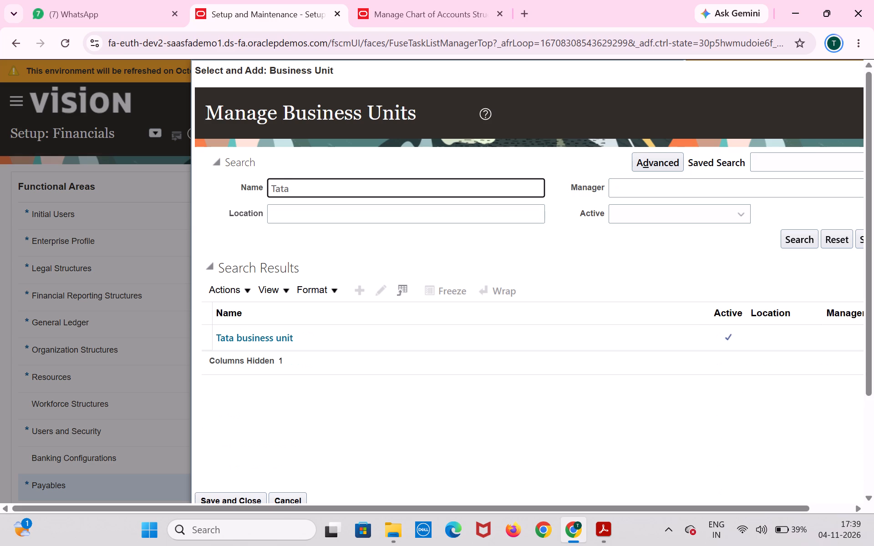
scroll(321, 242, down, 2)
click(313, 207)
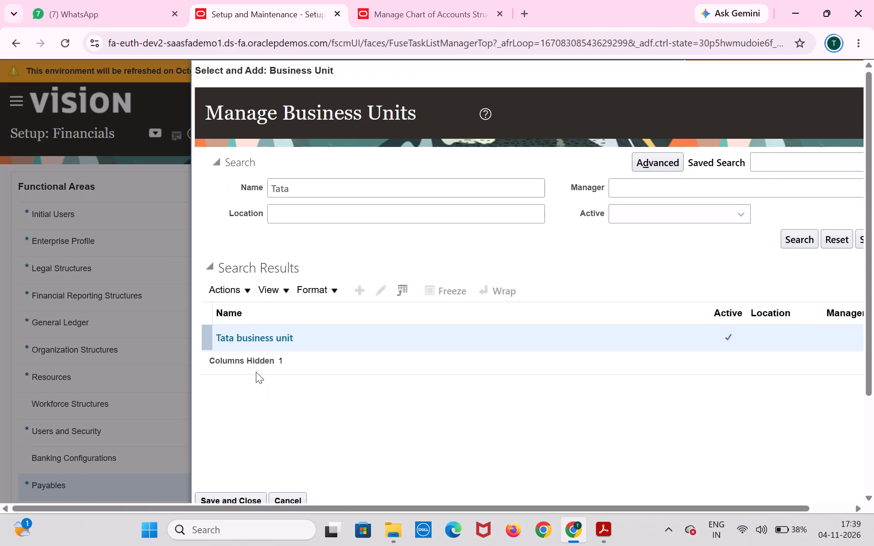
scroll(256, 369, down, 1)
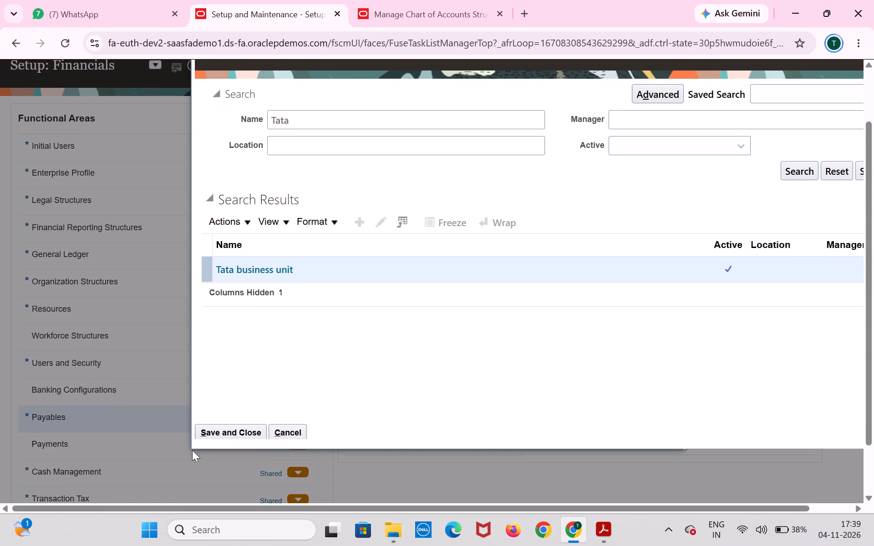
click(208, 430)
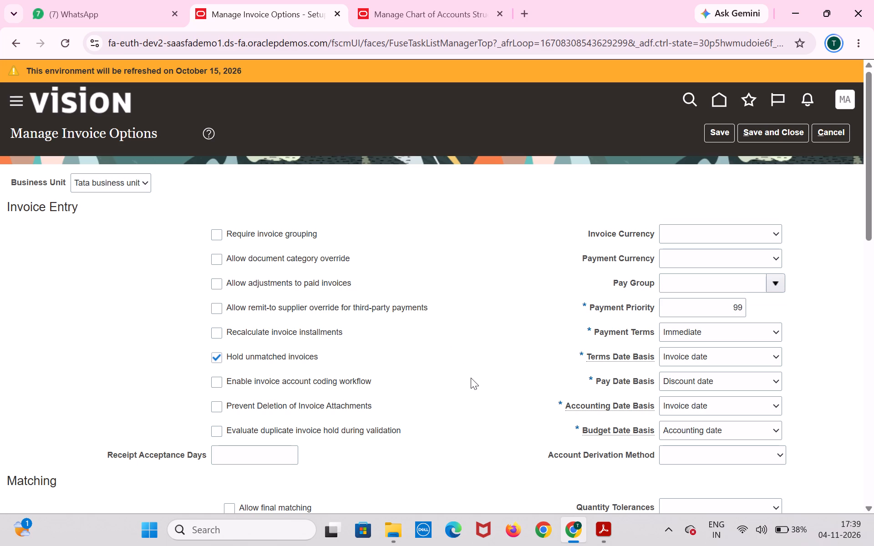
Enable document category override, adjustments to paid invoices, remit-to supplier override for third-party payments, invoice installment recalculation and invoice account coding workflow under Invoice Entry.
scroll(471, 377, down, 6)
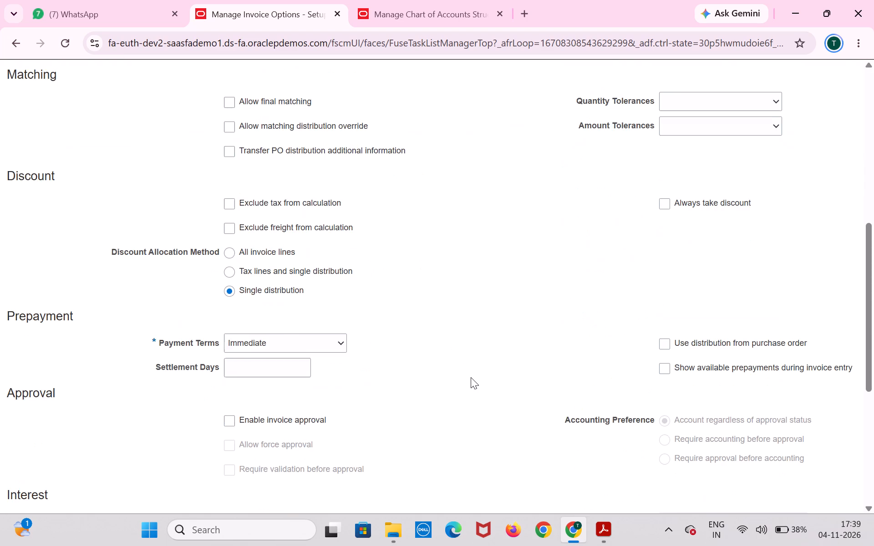
scroll(471, 377, down, 13)
scroll(472, 386, up, 15)
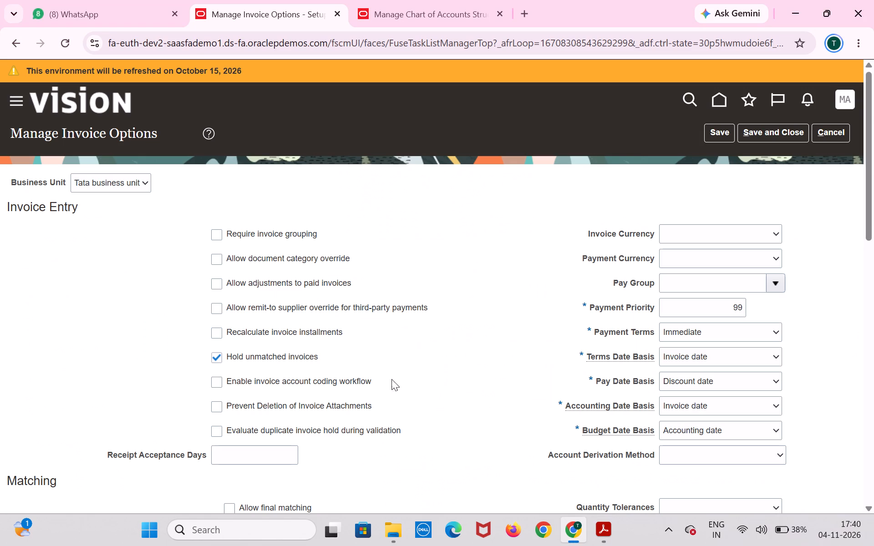
click(218, 263)
click(218, 279)
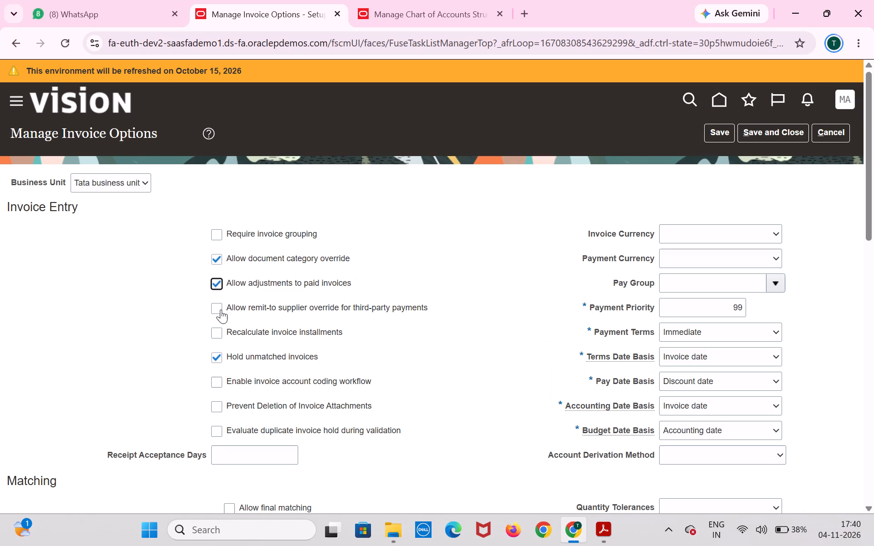
click(221, 309)
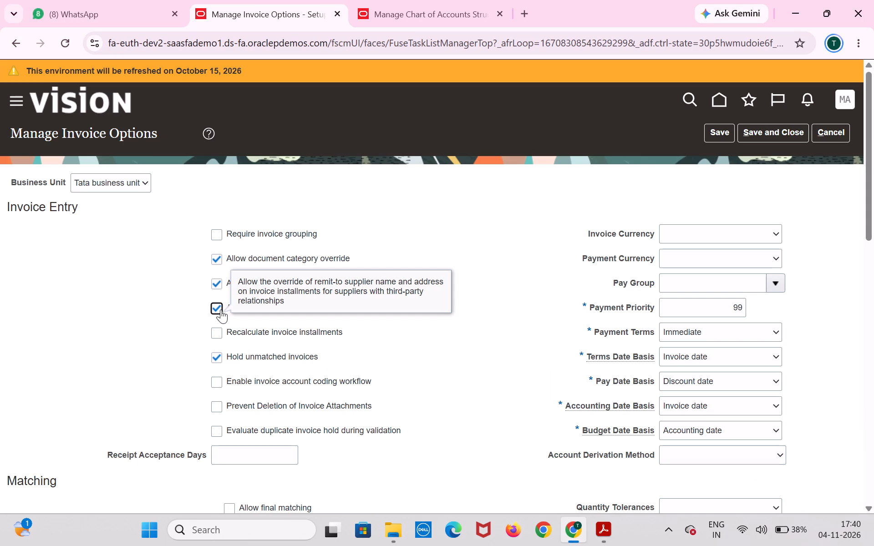
click(214, 333)
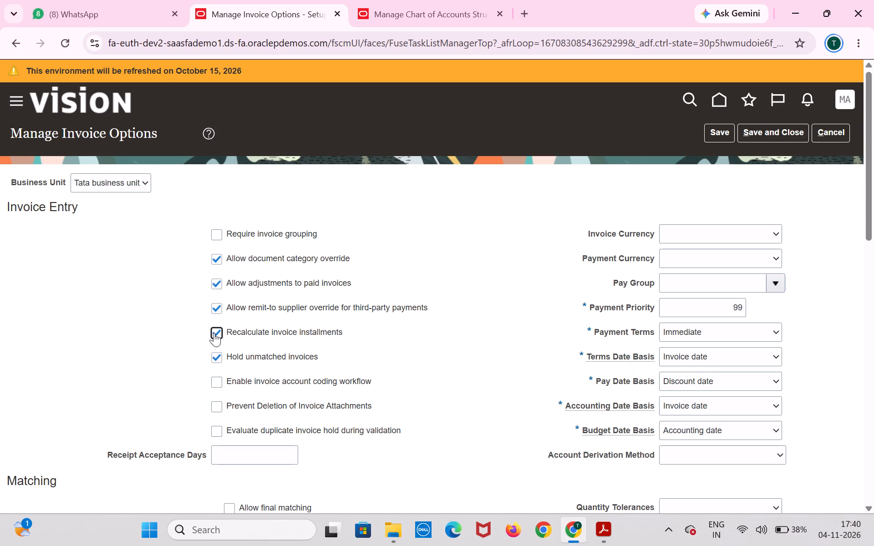
click(217, 385)
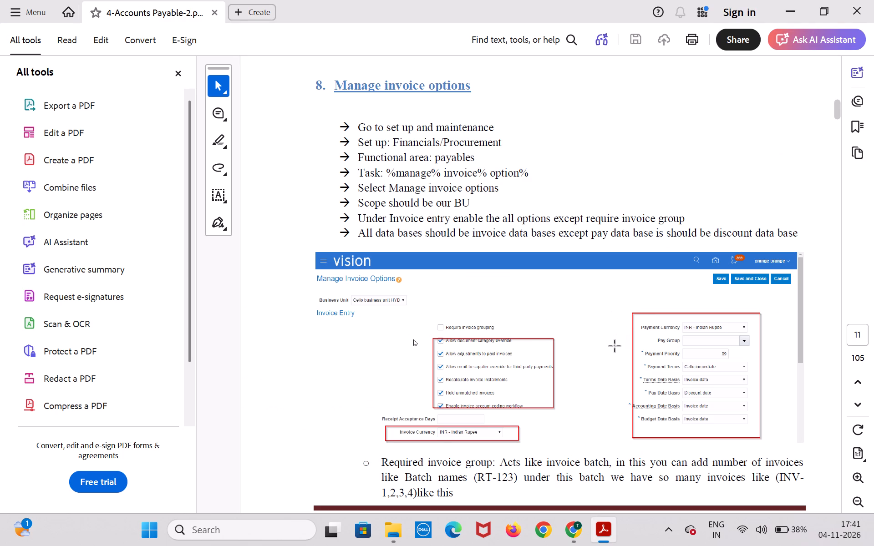
Compare the sections of the Manage Invoice Options page in Chrome with the PDF guide's sample invoice option settings.
scroll(615, 346, down, 2)
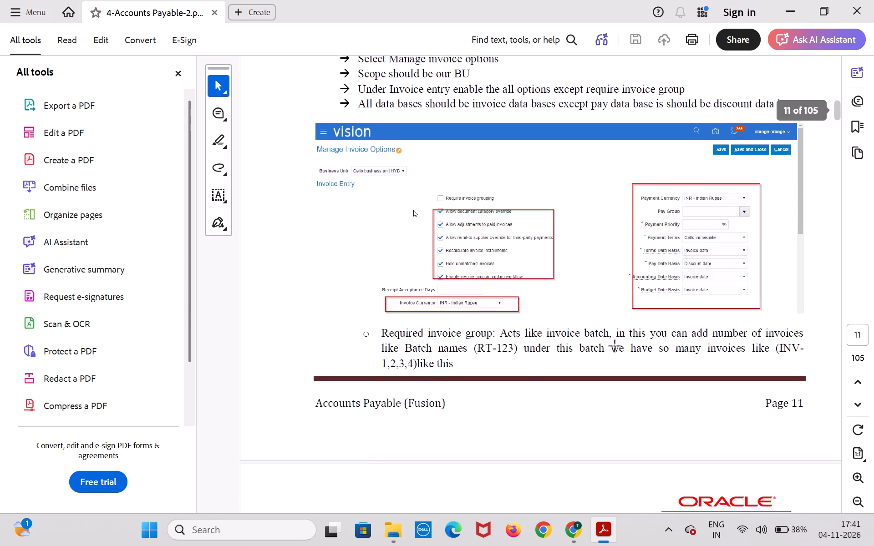
scroll(615, 346, down, 1)
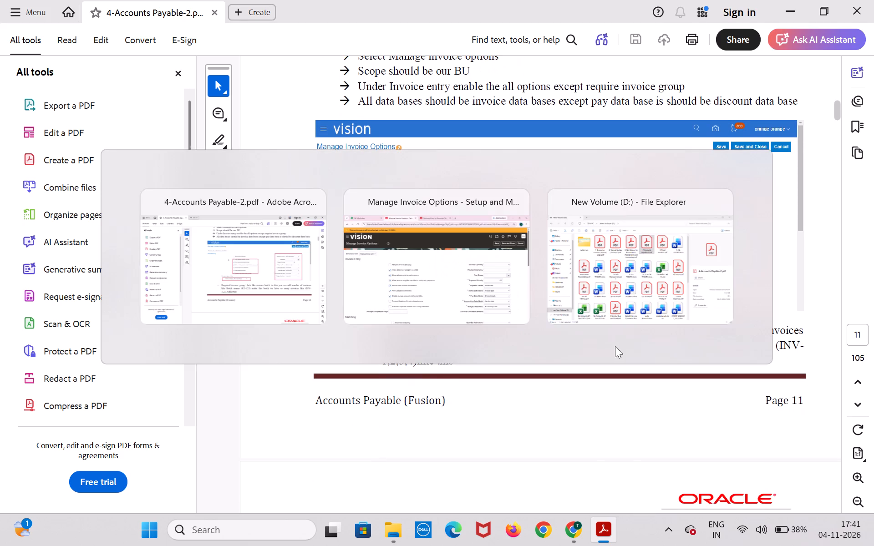
scroll(460, 428, down, 2)
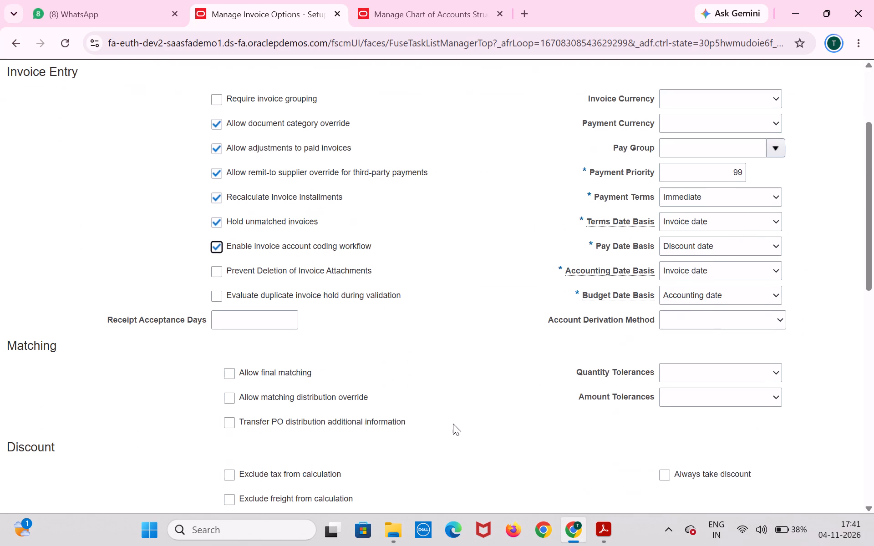
scroll(427, 334, down, 3)
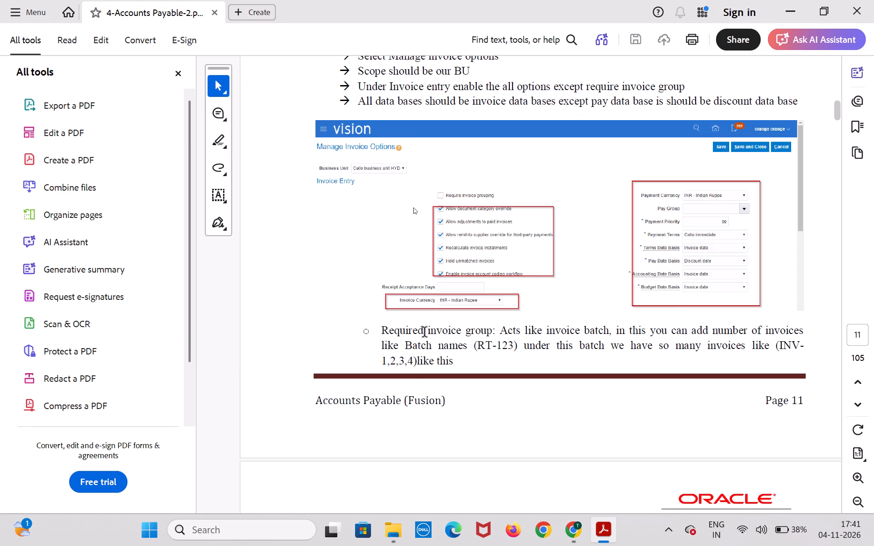
scroll(425, 333, up, 5)
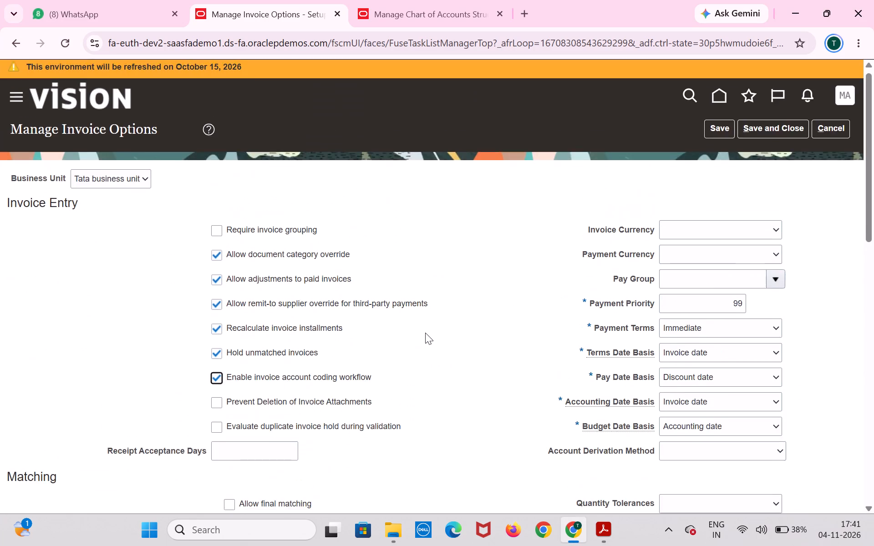
scroll(425, 333, up, 1)
scroll(425, 333, down, 8)
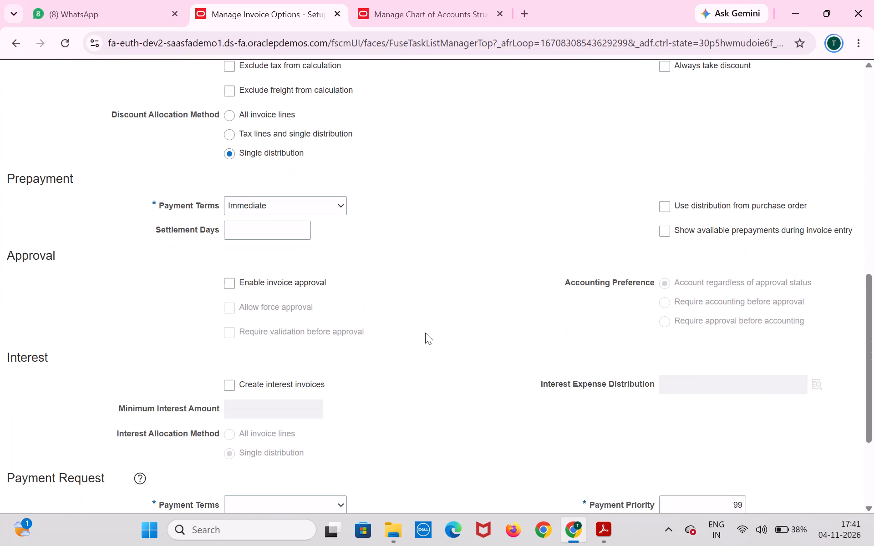
scroll(425, 333, down, 7)
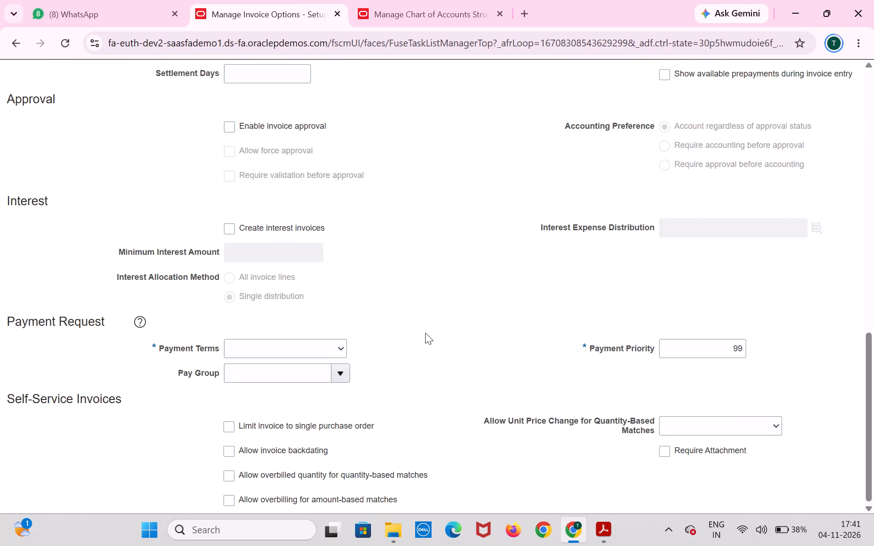
scroll(425, 333, down, 6)
click(339, 352)
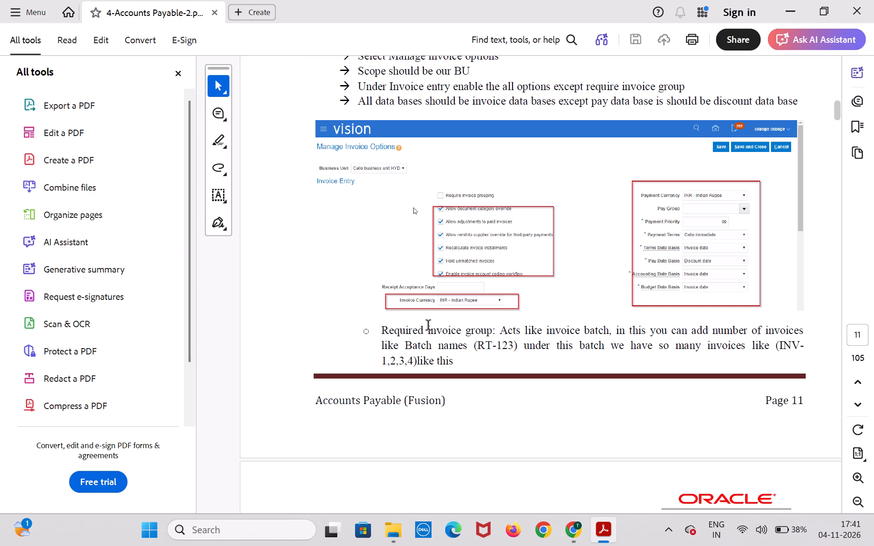
scroll(428, 326, up, 6)
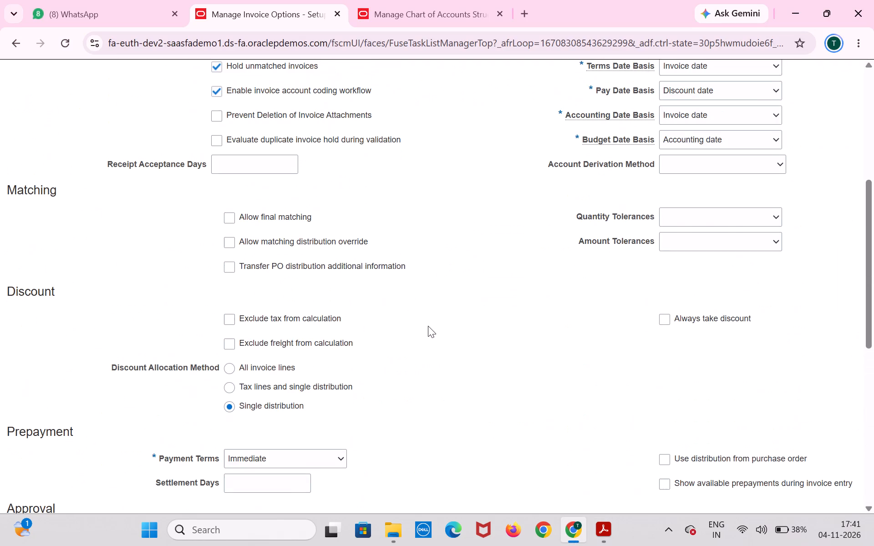
scroll(428, 326, up, 9)
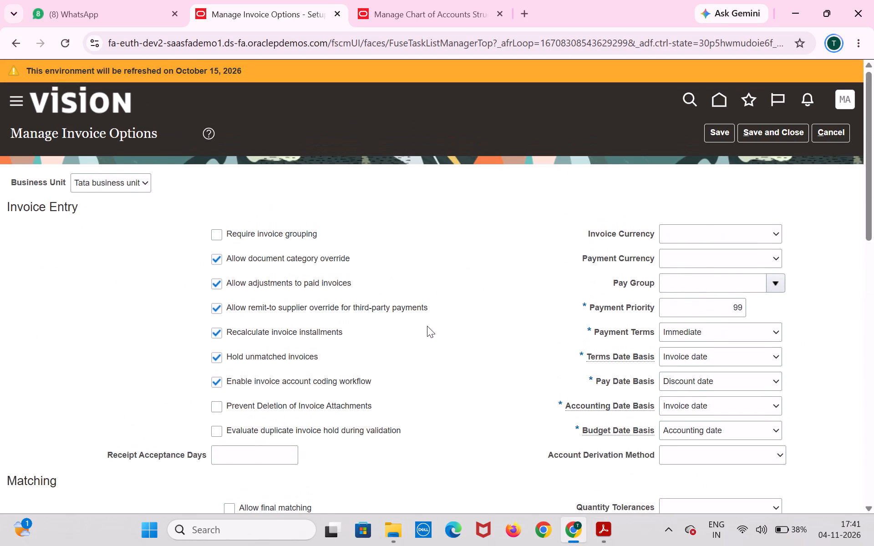
scroll(427, 326, down, 9)
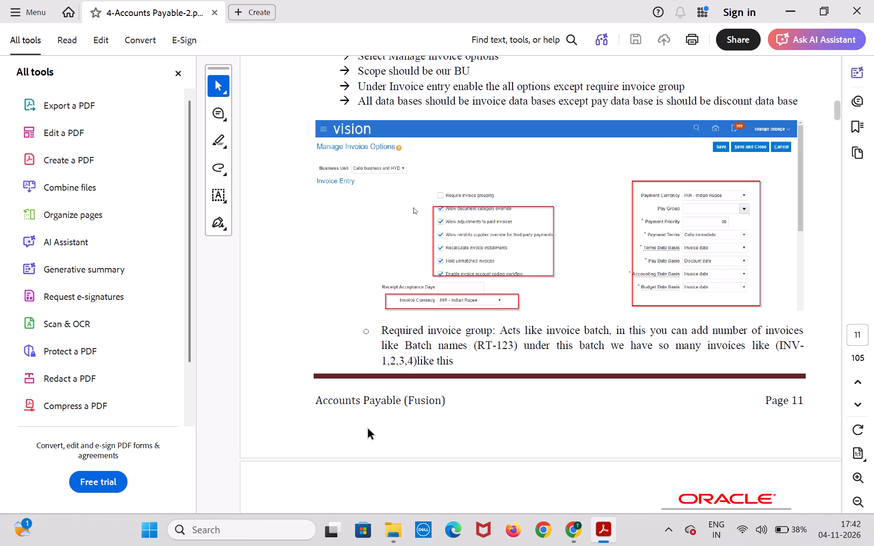
Switch to the PDF guide in Acrobat and read its explanations of the invoice entry options and payment terms on page 12.
scroll(368, 429, down, 8)
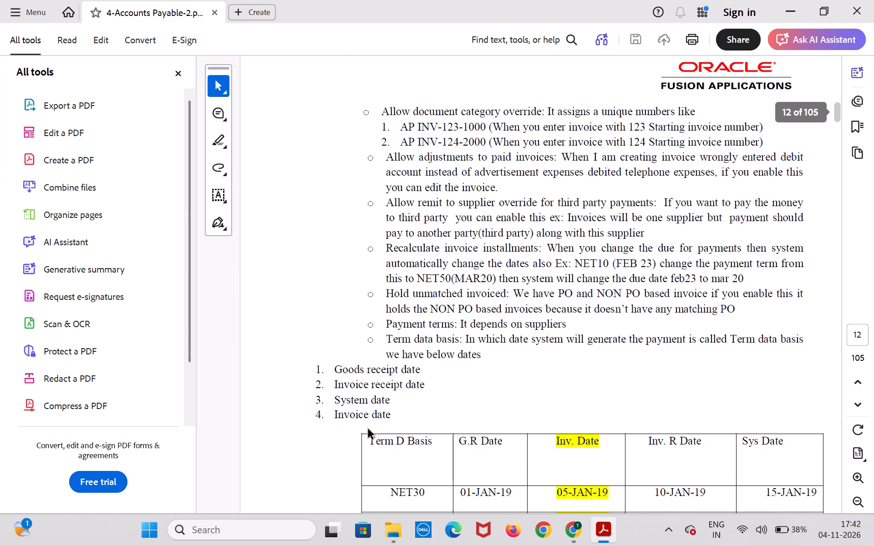
scroll(368, 429, down, 4)
scroll(368, 429, up, 9)
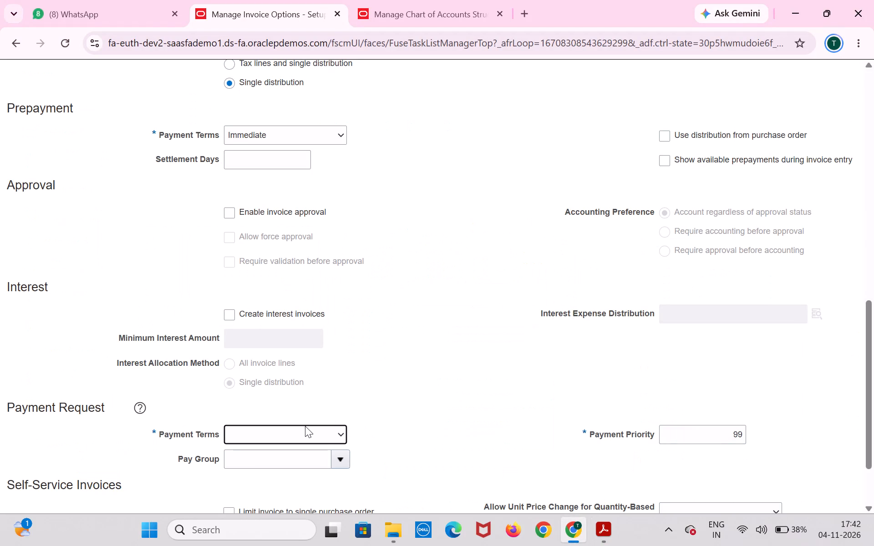
Switch to Chrome and try to select the required payment terms in the Payment Request section of the invoice options.
click(343, 435)
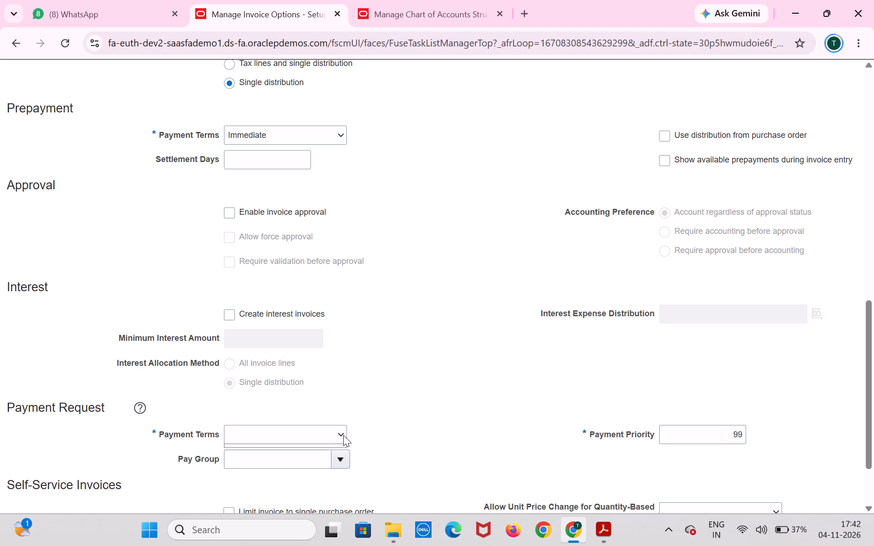
click(343, 435)
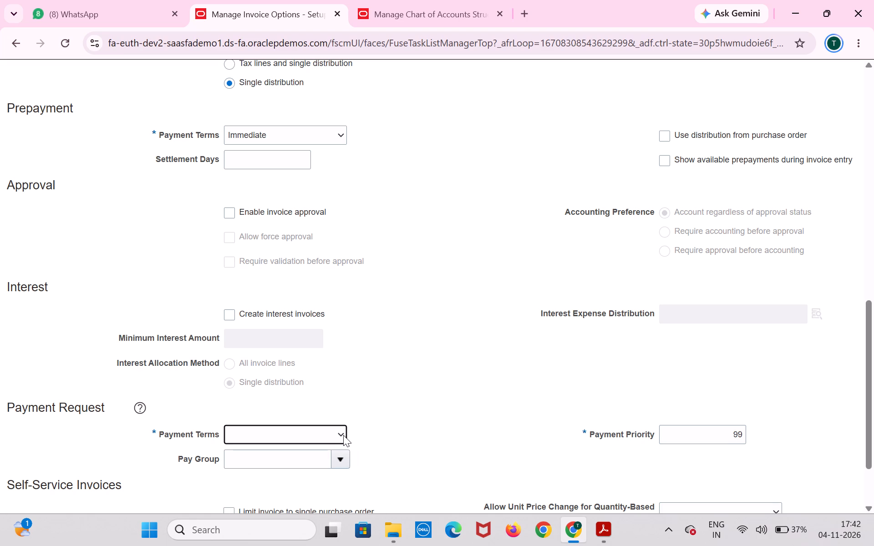
click(336, 435)
click(335, 435)
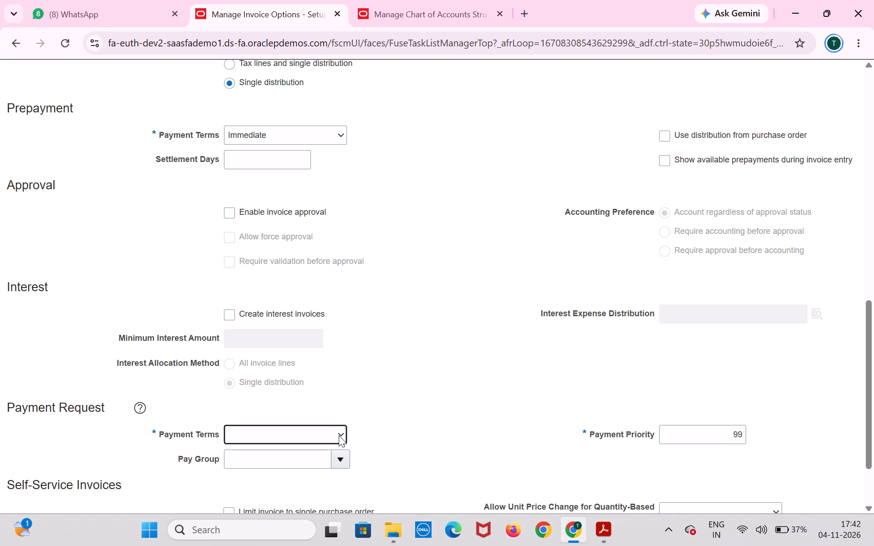
double_click(339, 435)
click(339, 435)
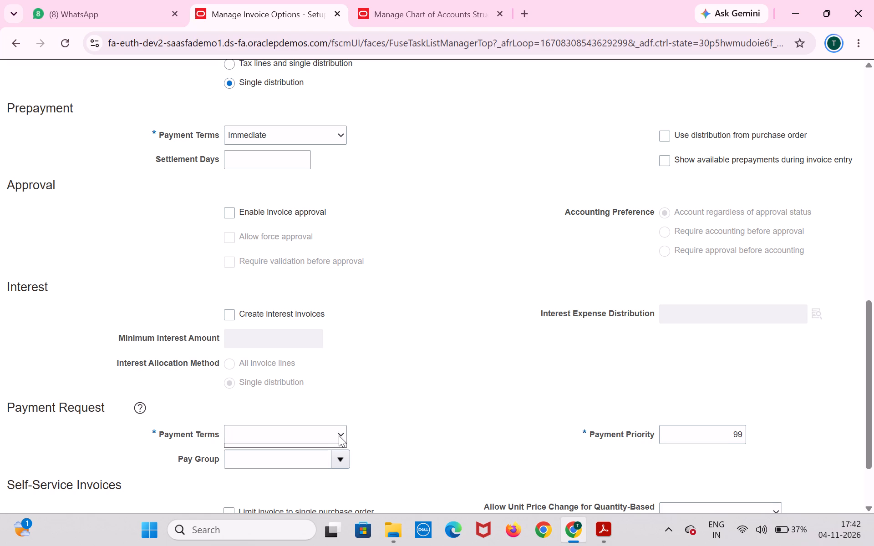
click(325, 437)
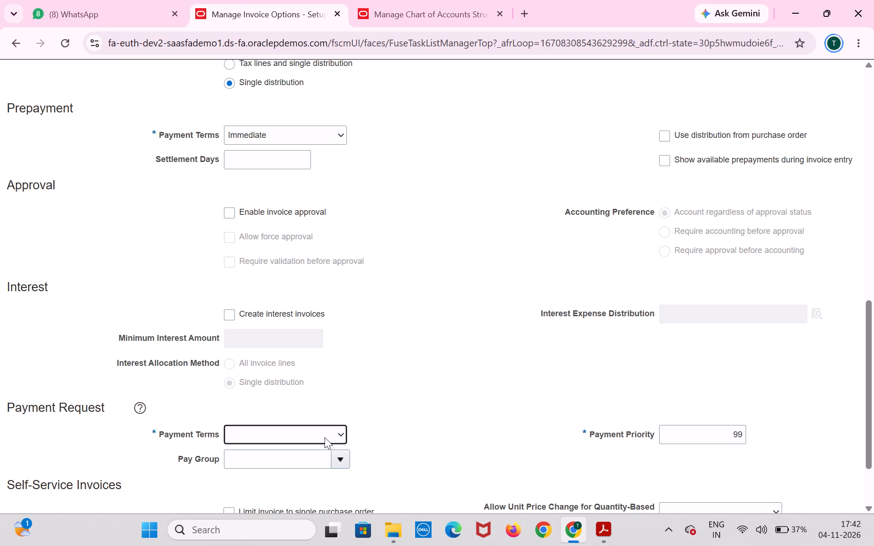
click(325, 437)
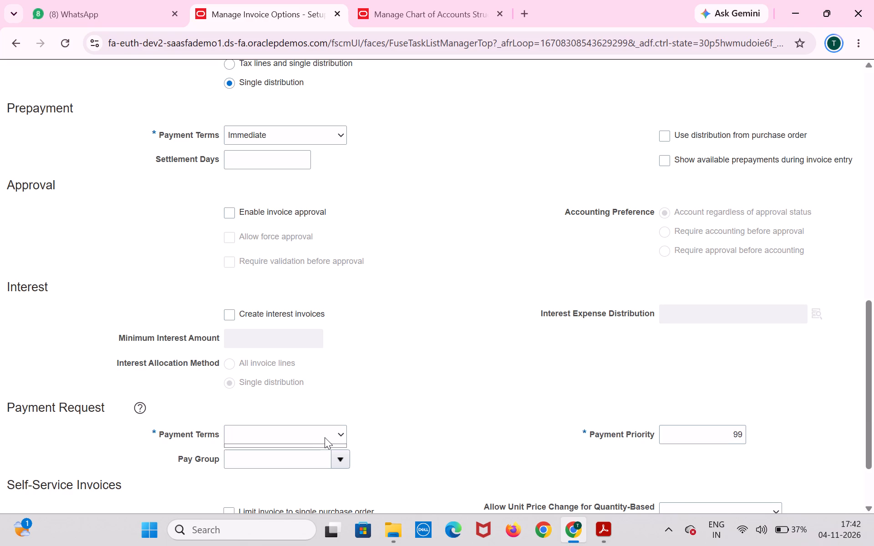
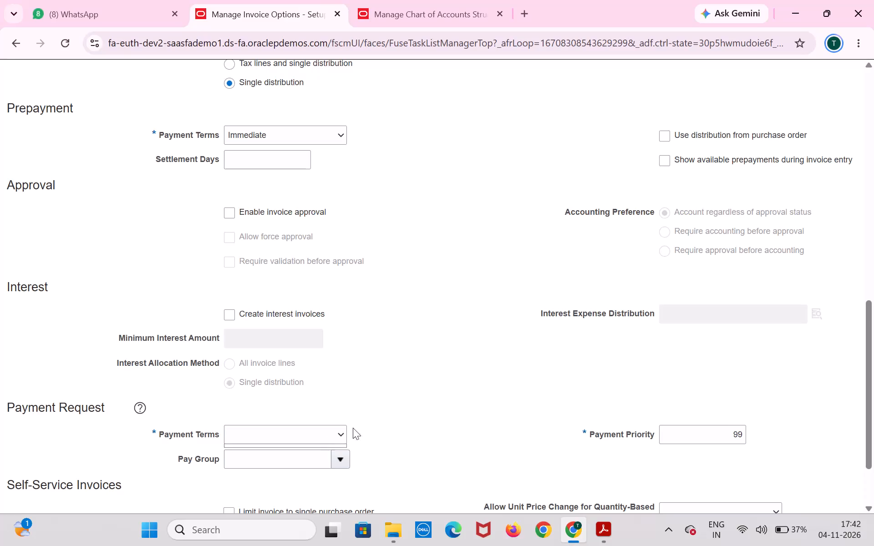
Review the Manage Invoice Options sections from Invoice Entry to Self-Service Invoices, including the available Payment Request payment terms.
scroll(393, 353, down, 2)
scroll(393, 353, up, 7)
scroll(297, 395, up, 1)
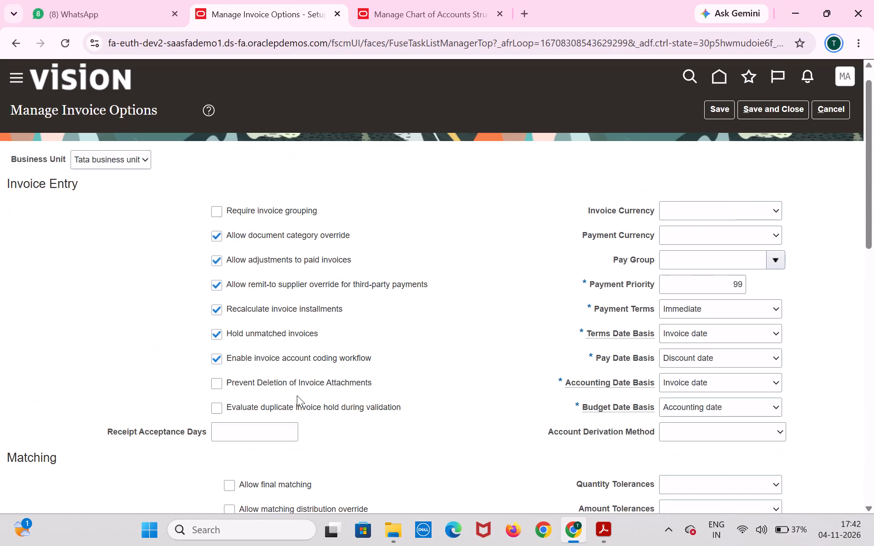
scroll(297, 395, up, 1)
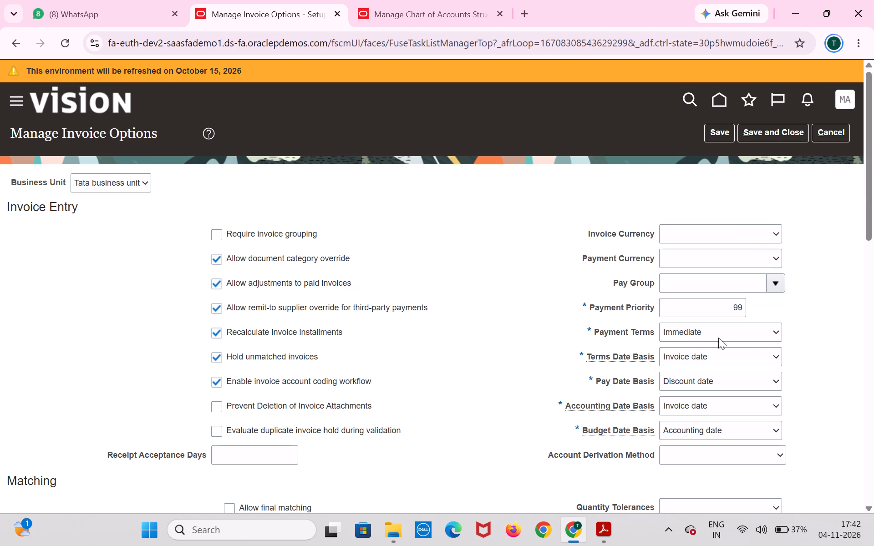
scroll(706, 337, down, 5)
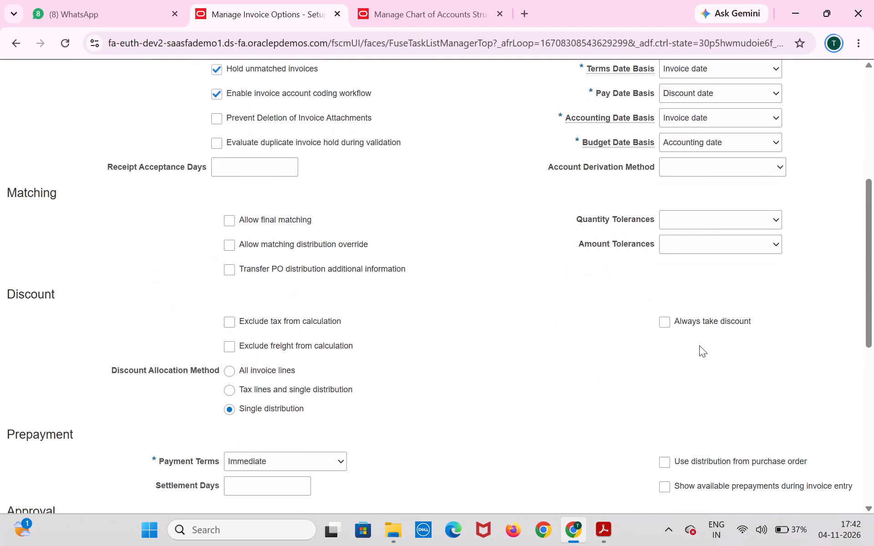
scroll(699, 345, down, 2)
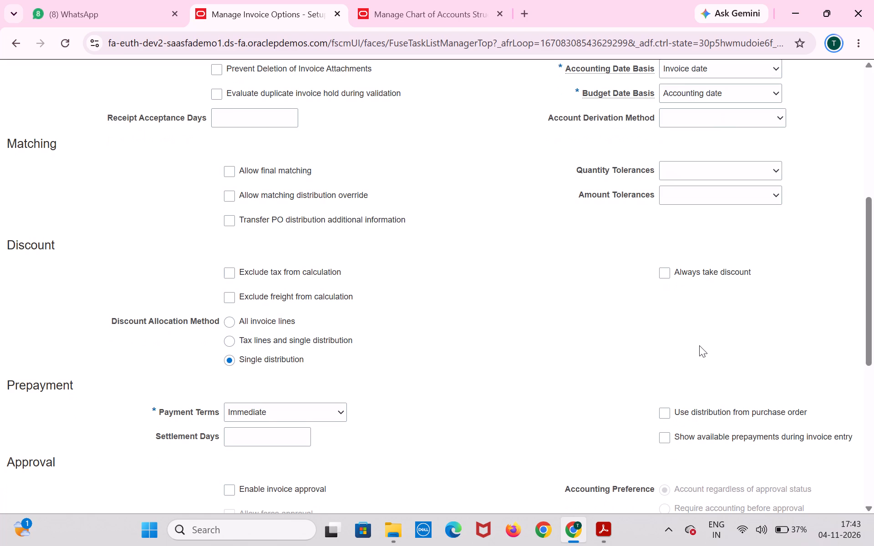
scroll(699, 345, up, 8)
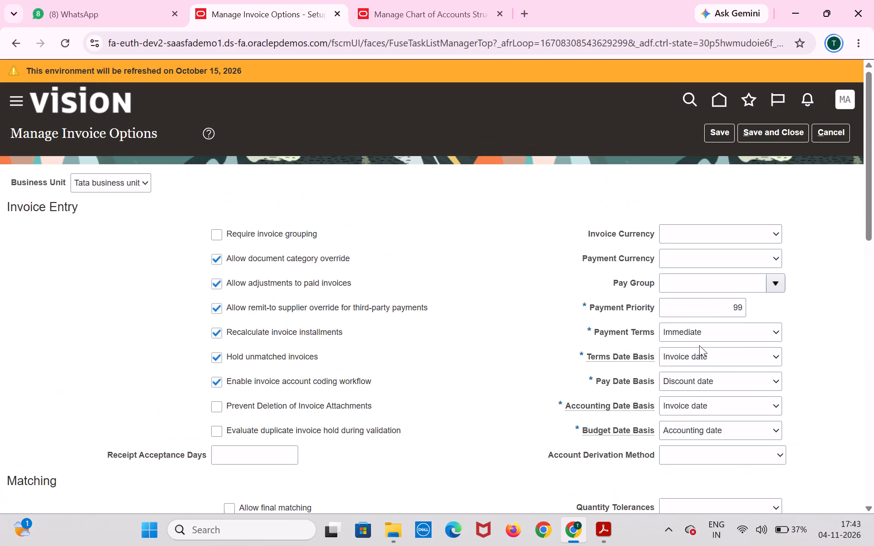
scroll(494, 326, down, 5)
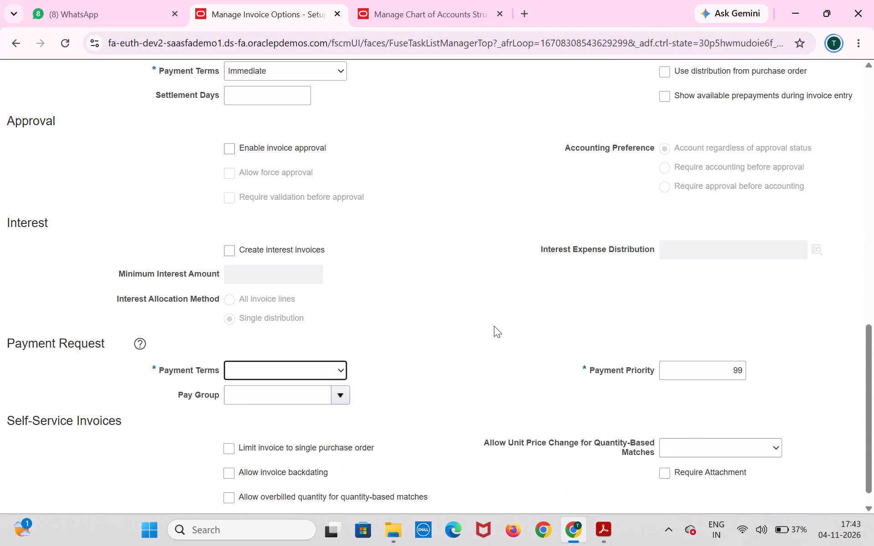
scroll(494, 326, down, 4)
scroll(494, 326, up, 7)
scroll(494, 326, down, 5)
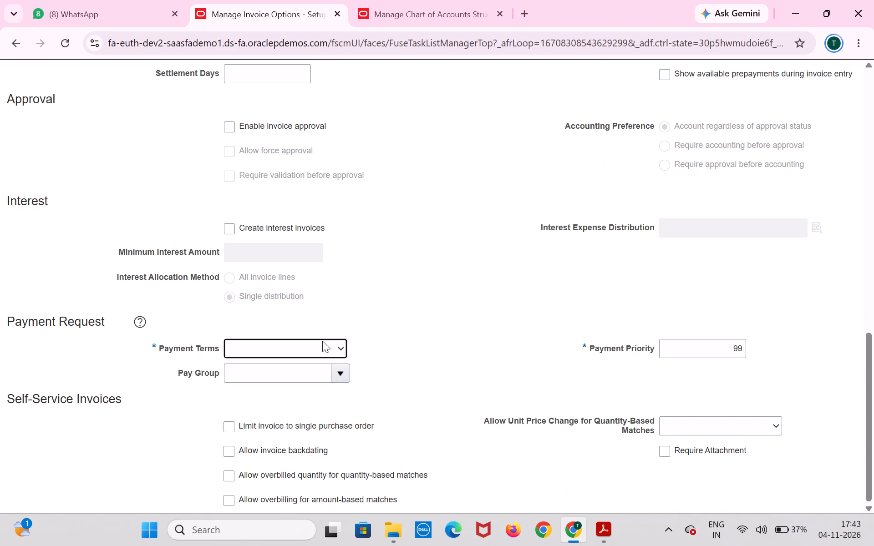
scroll(352, 324, up, 2)
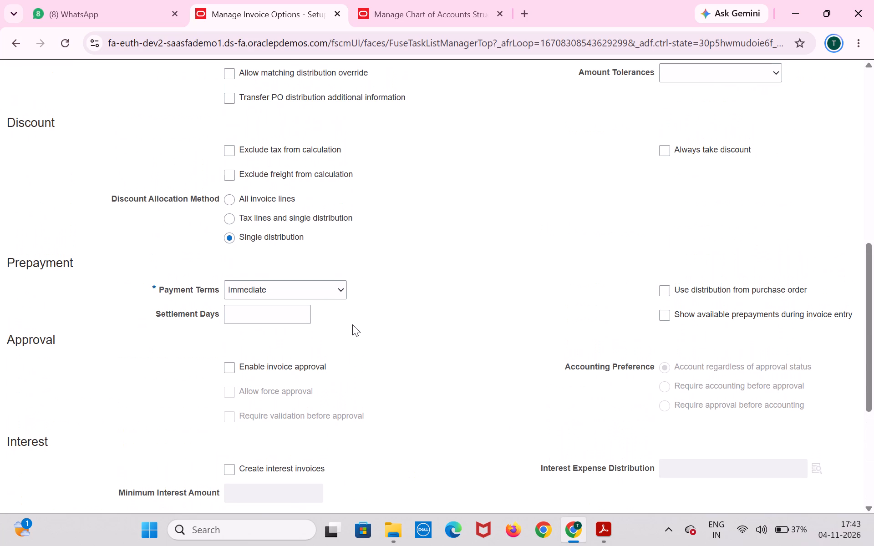
scroll(352, 324, down, 3)
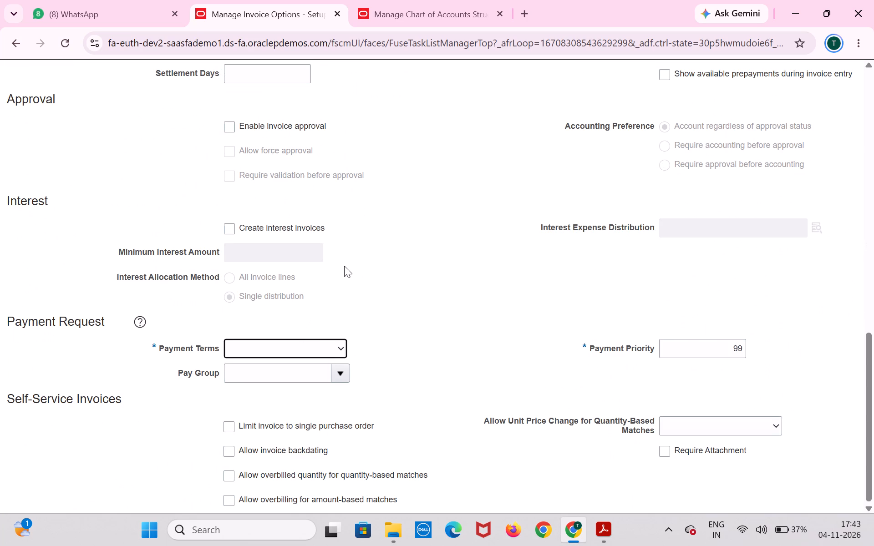
scroll(344, 266, up, 3)
scroll(344, 266, down, 5)
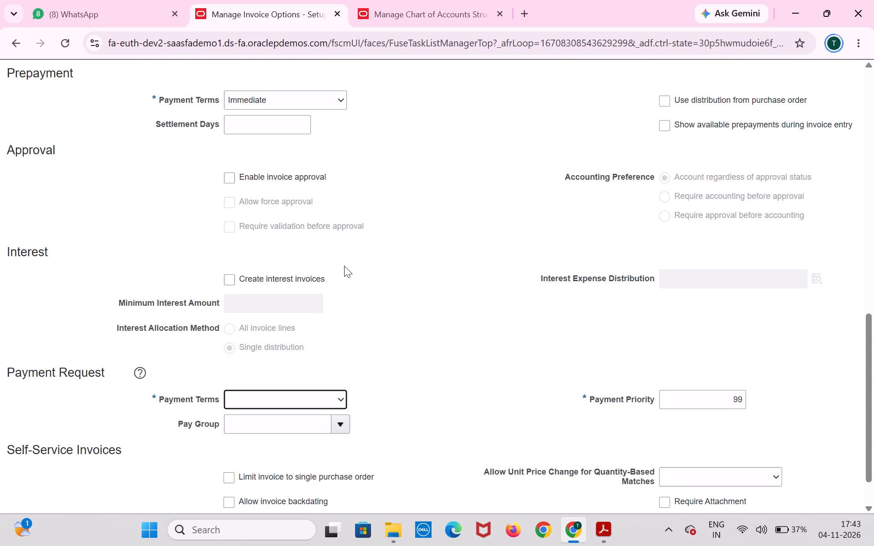
click(303, 348)
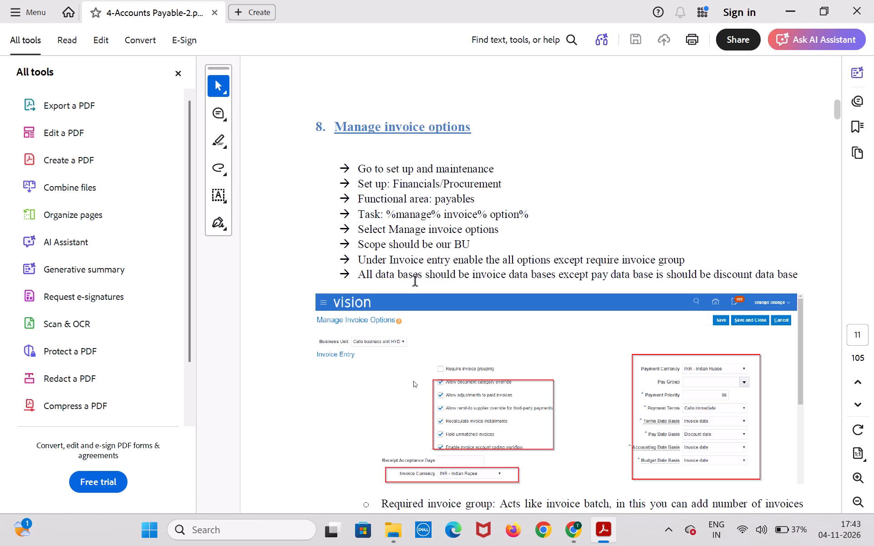
Check the PDF guide's Manage invoice options section in Acrobat against the Manage Invoice Options page in Chrome.
scroll(416, 282, down, 2)
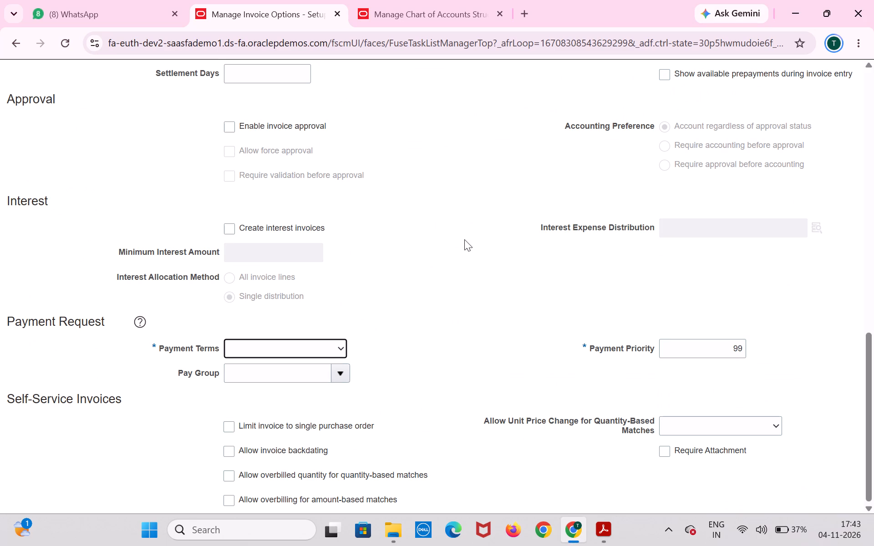
scroll(464, 239, up, 5)
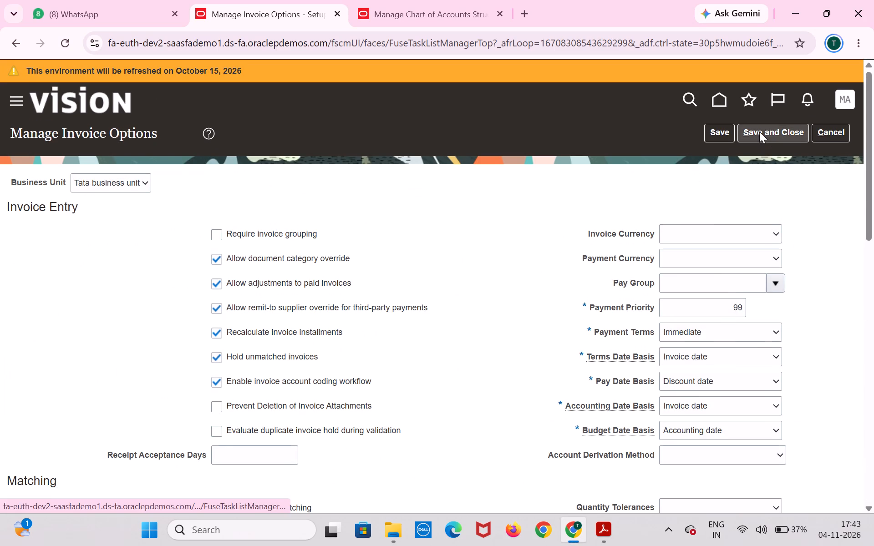
scroll(554, 255, down, 5)
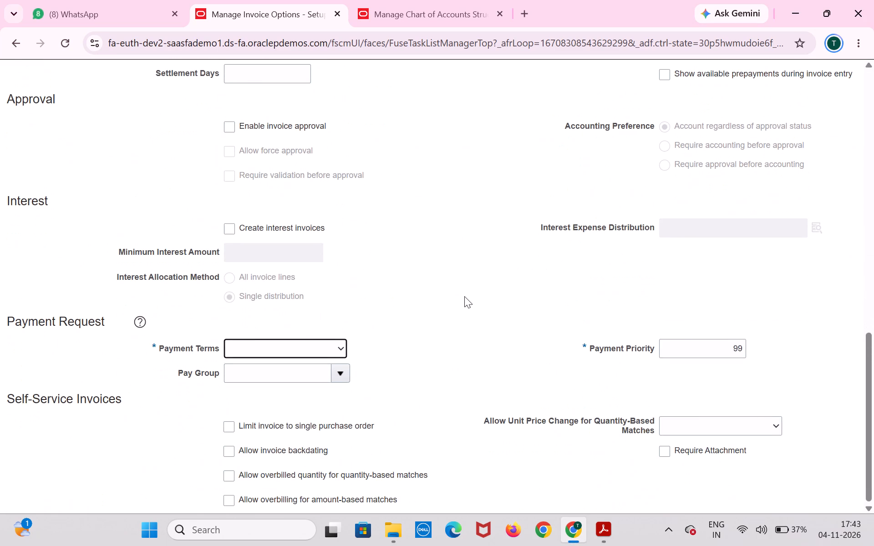
scroll(464, 296, up, 3)
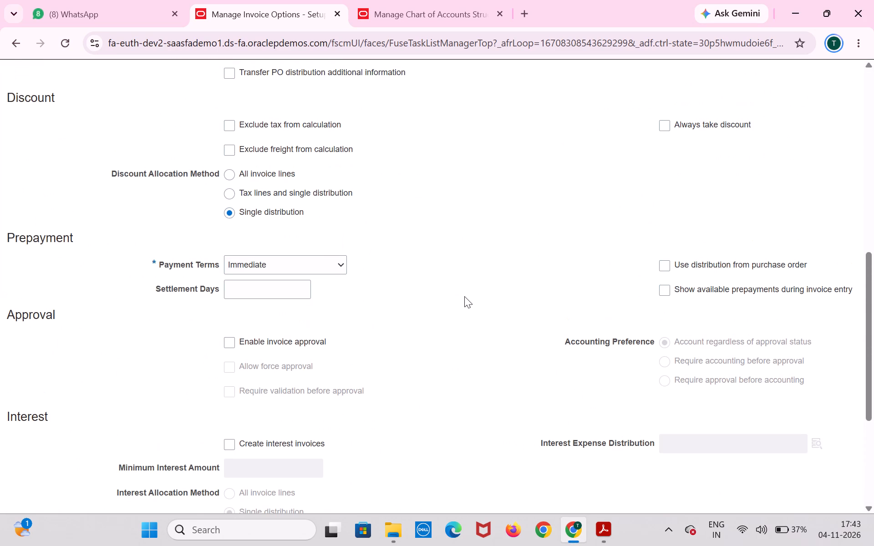
scroll(464, 296, down, 4)
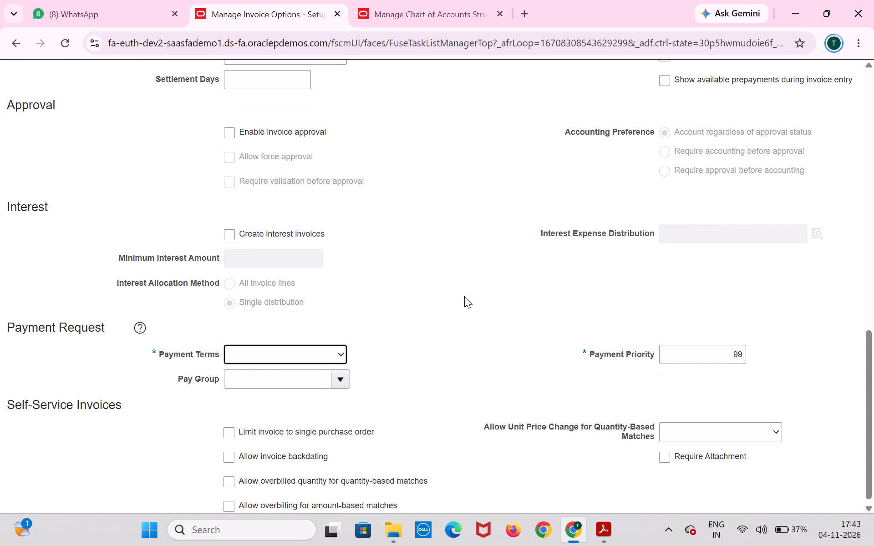
scroll(464, 296, up, 3)
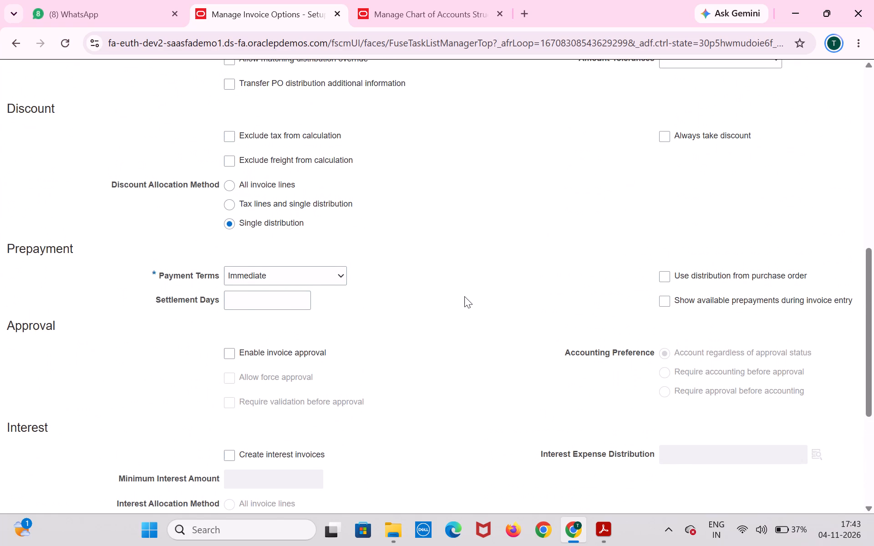
scroll(464, 296, down, 4)
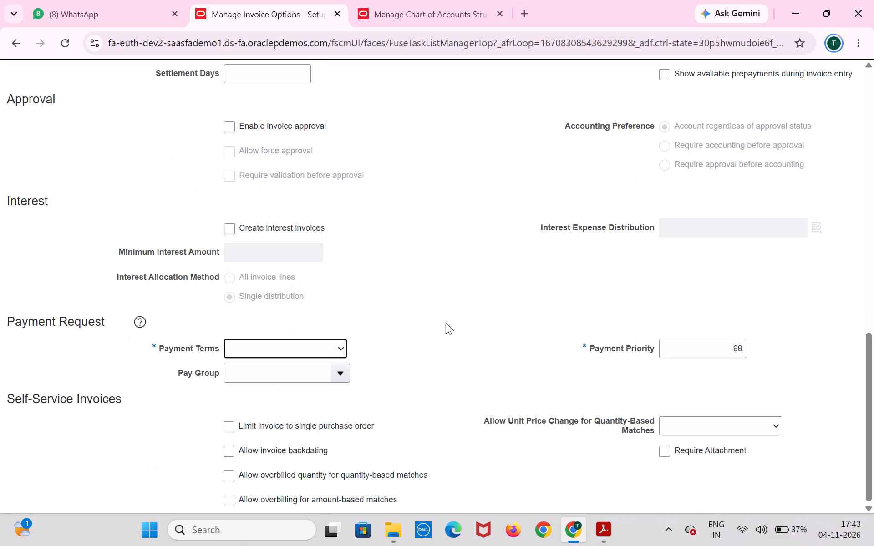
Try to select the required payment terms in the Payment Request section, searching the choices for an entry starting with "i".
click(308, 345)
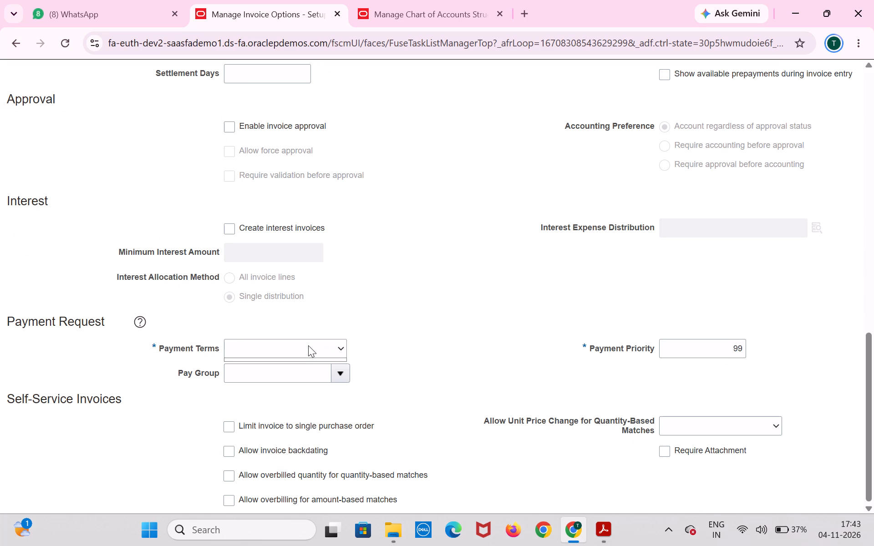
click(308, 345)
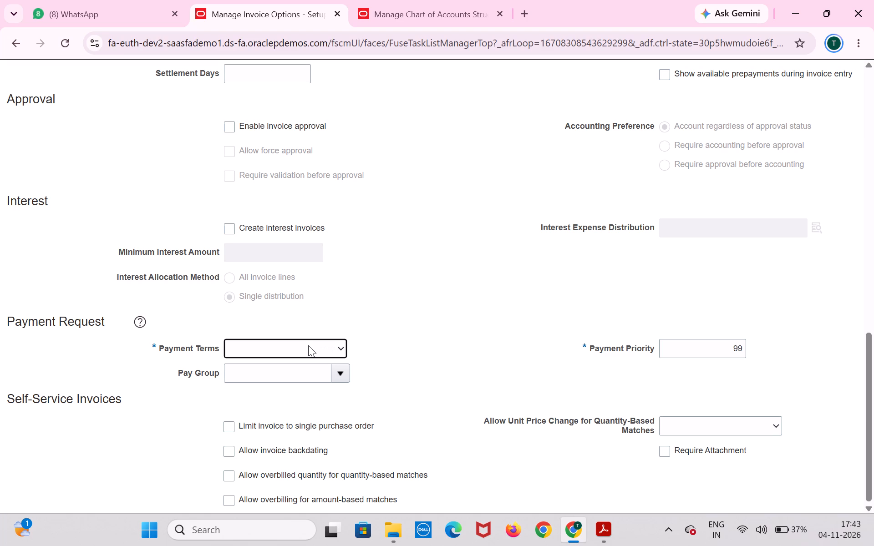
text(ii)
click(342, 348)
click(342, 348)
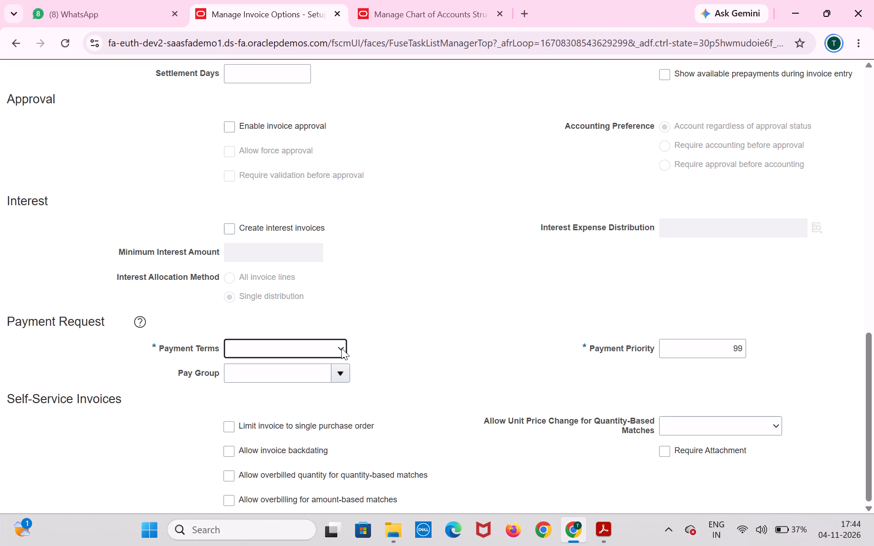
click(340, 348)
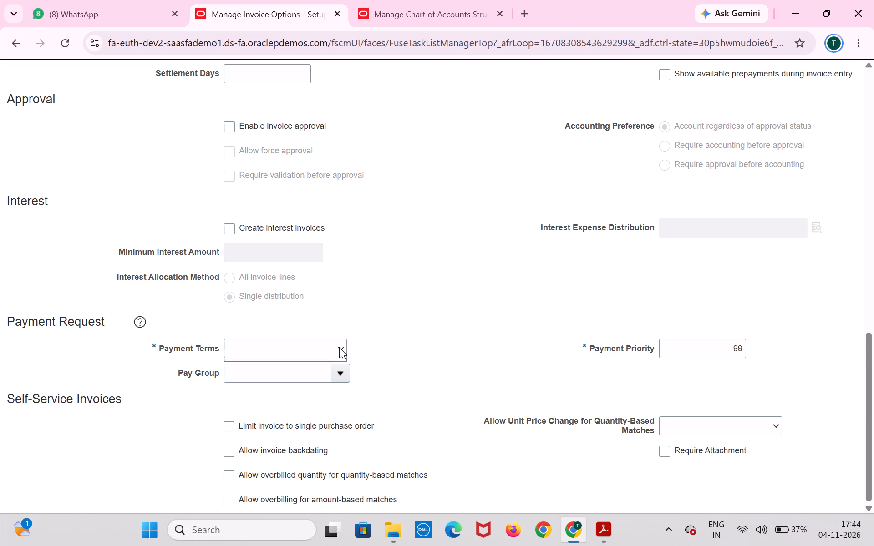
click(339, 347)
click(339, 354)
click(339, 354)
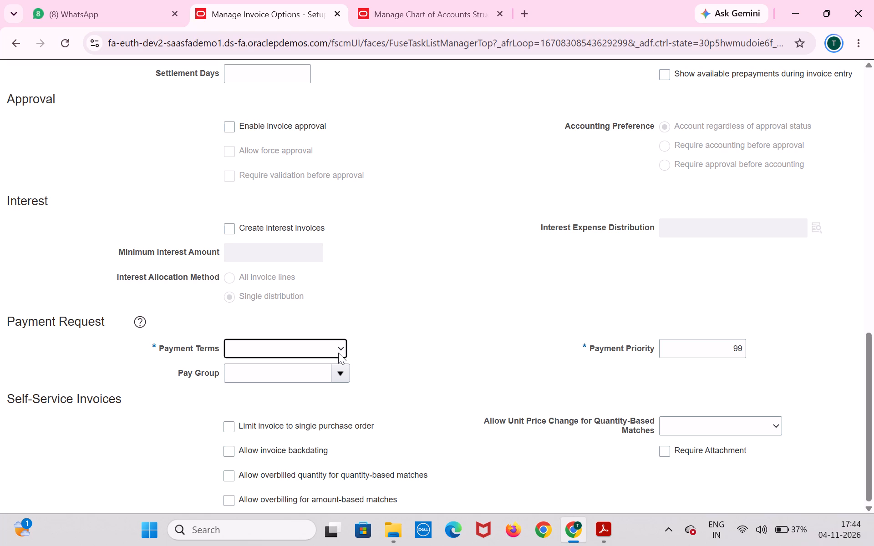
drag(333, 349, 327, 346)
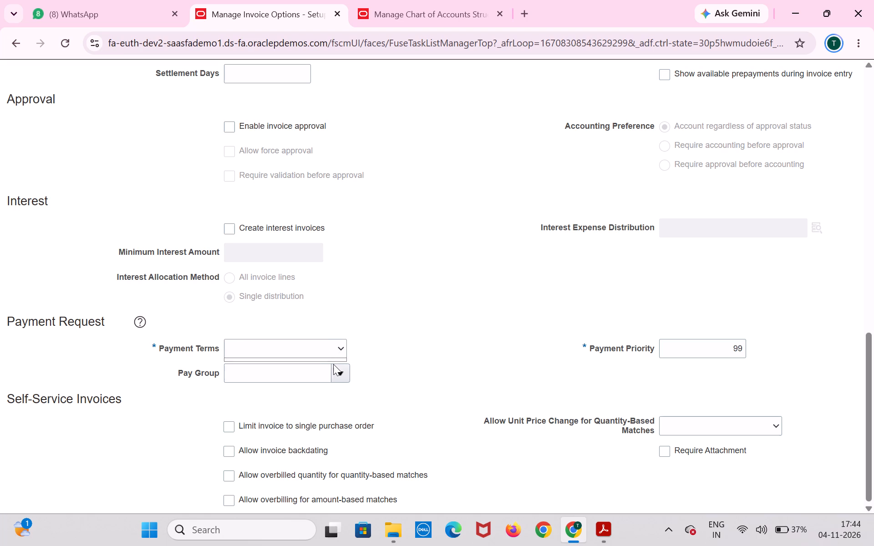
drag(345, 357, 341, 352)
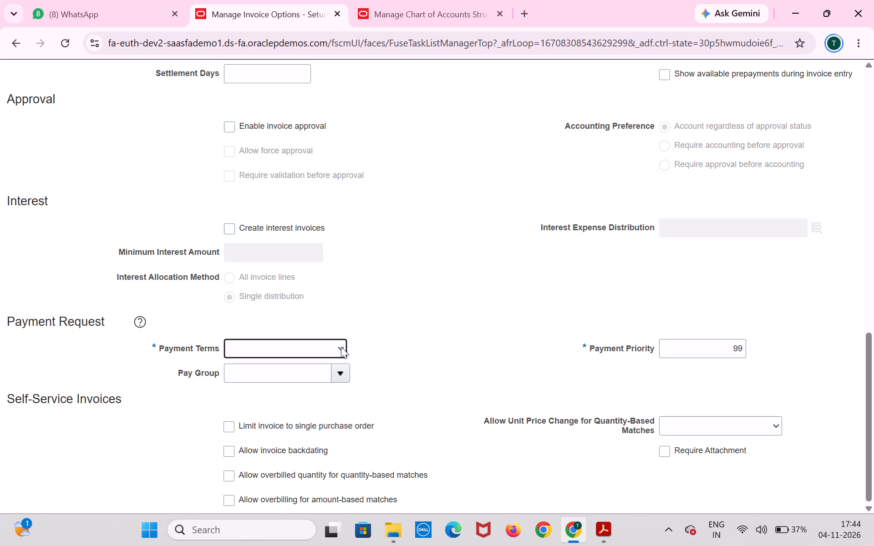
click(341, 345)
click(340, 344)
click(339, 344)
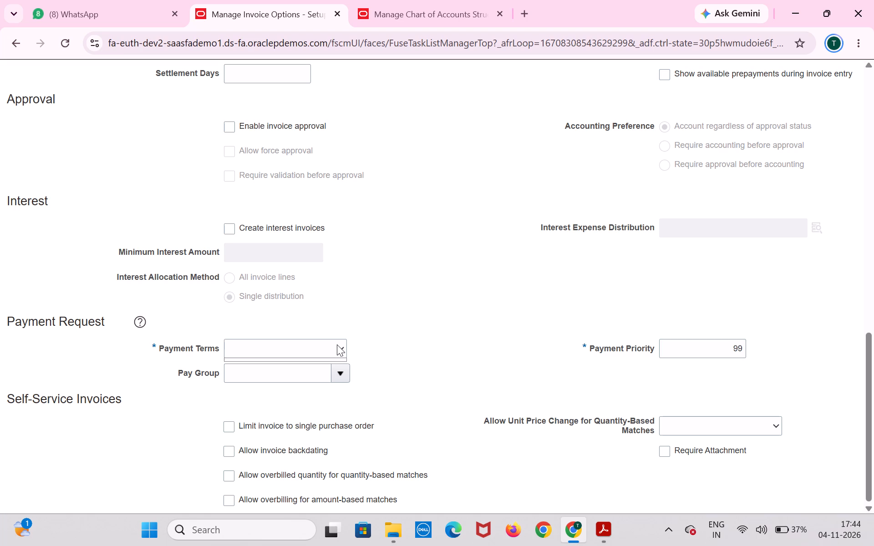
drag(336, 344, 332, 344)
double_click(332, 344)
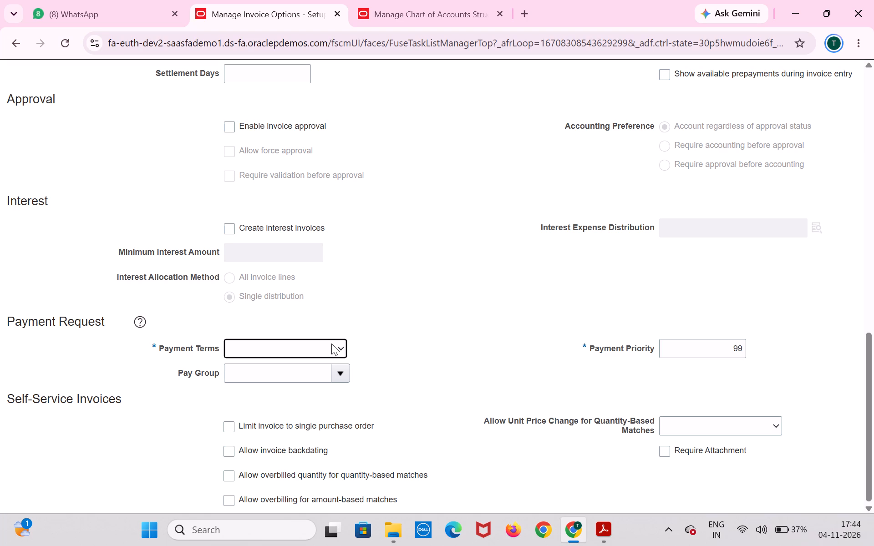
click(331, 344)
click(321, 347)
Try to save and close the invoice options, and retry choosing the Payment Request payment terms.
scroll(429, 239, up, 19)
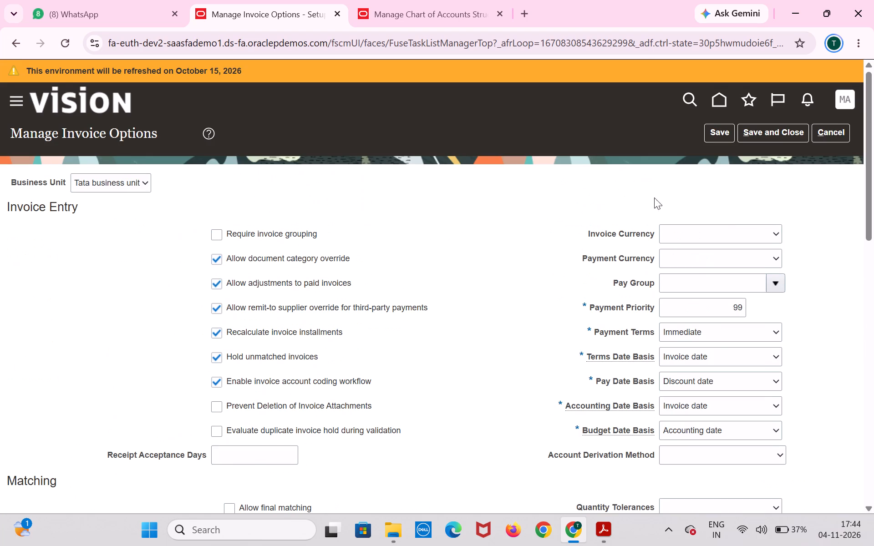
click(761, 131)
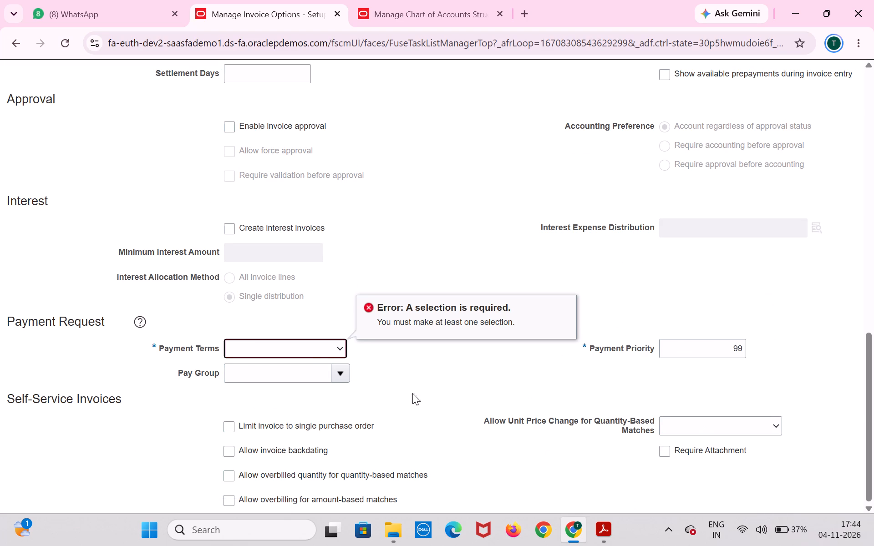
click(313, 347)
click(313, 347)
Cancel the Manage Invoice Options edits and return to the Payables task list in Setup: Financials.
scroll(561, 235, up, 14)
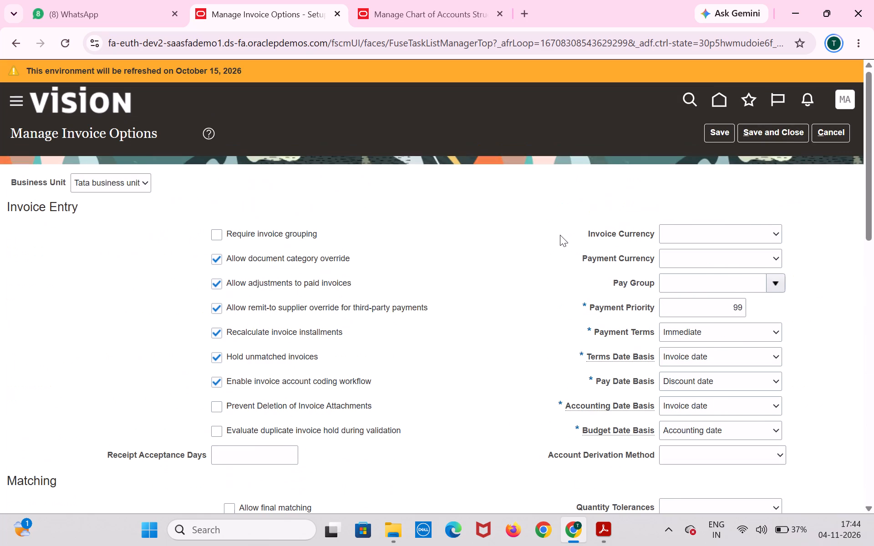
click(812, 129)
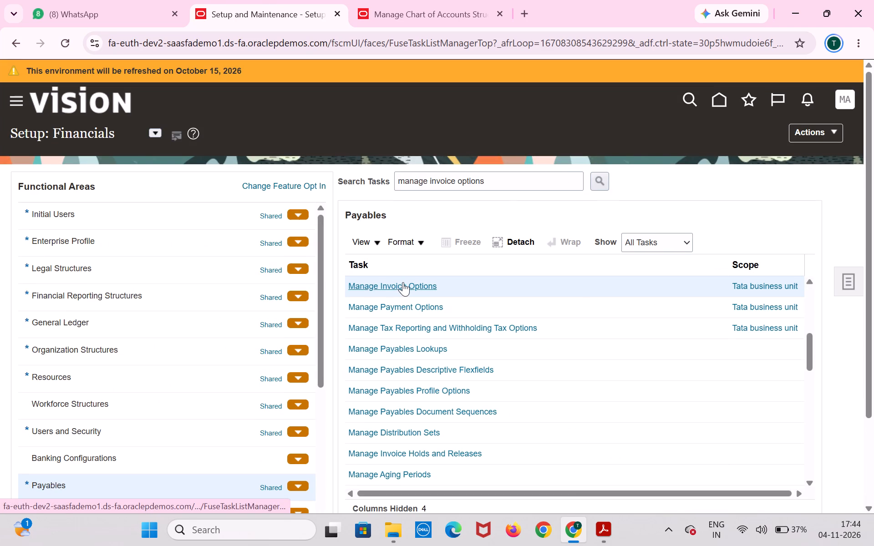
click(732, 184)
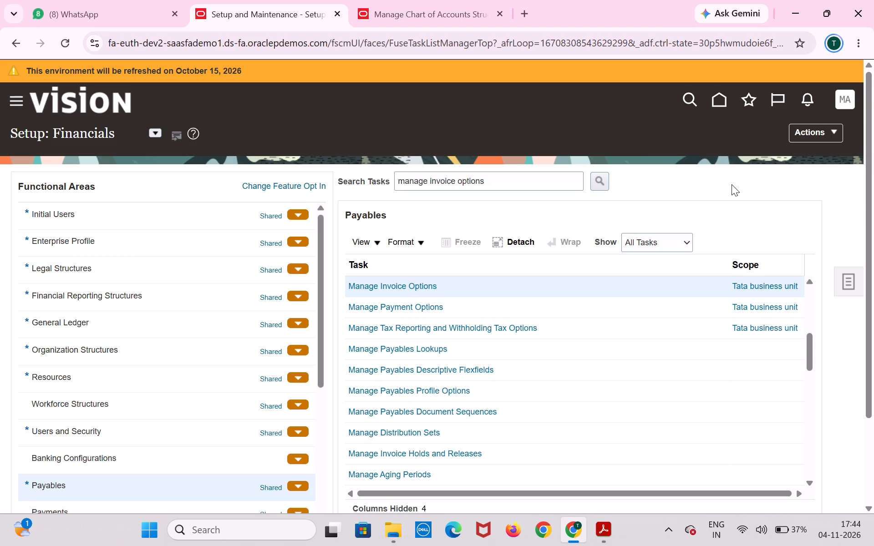
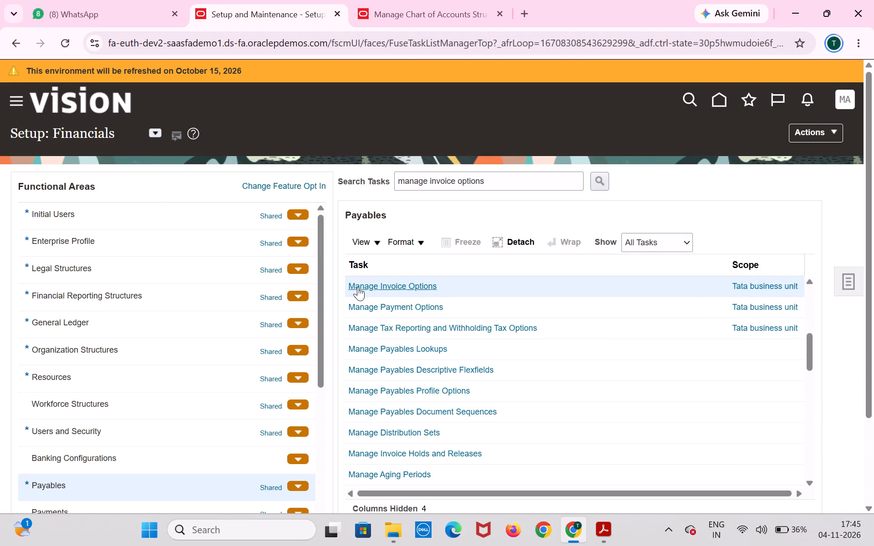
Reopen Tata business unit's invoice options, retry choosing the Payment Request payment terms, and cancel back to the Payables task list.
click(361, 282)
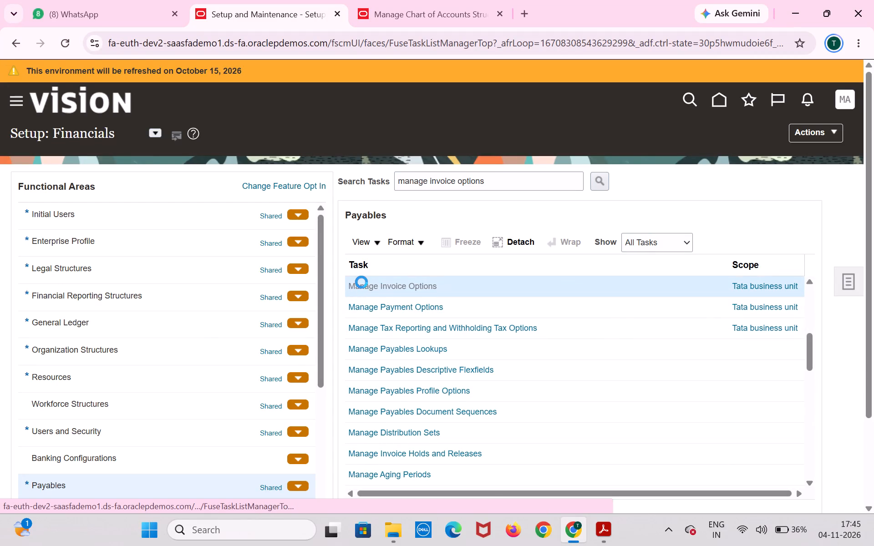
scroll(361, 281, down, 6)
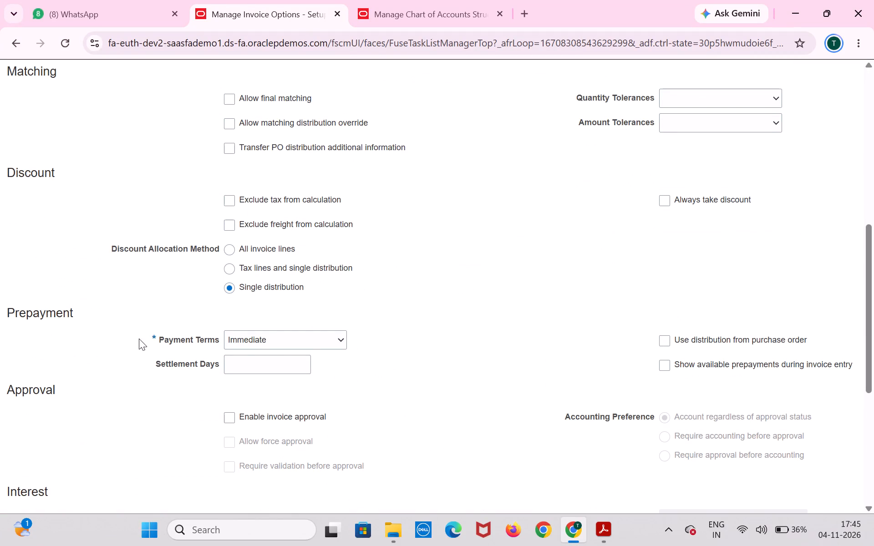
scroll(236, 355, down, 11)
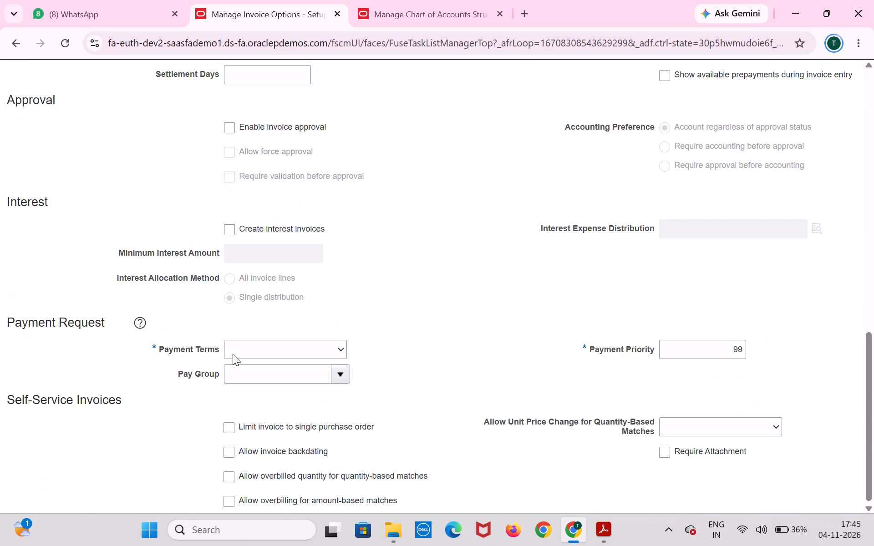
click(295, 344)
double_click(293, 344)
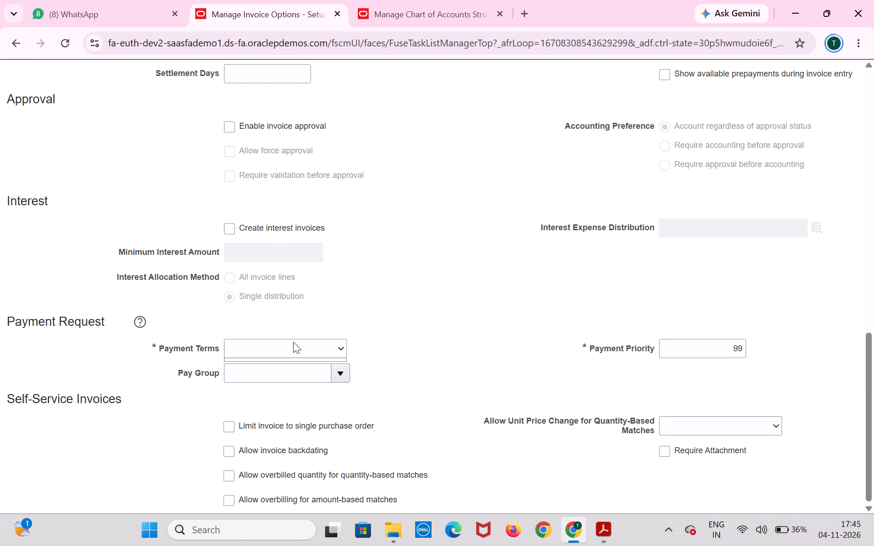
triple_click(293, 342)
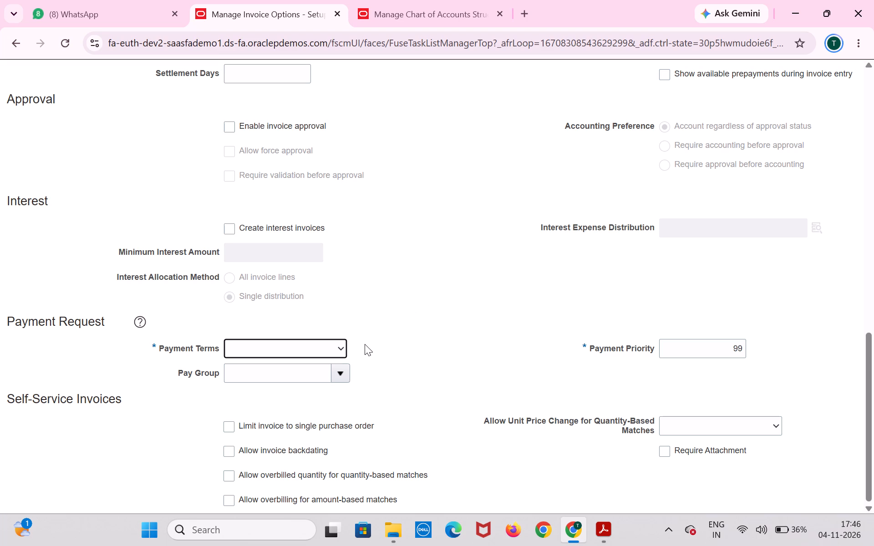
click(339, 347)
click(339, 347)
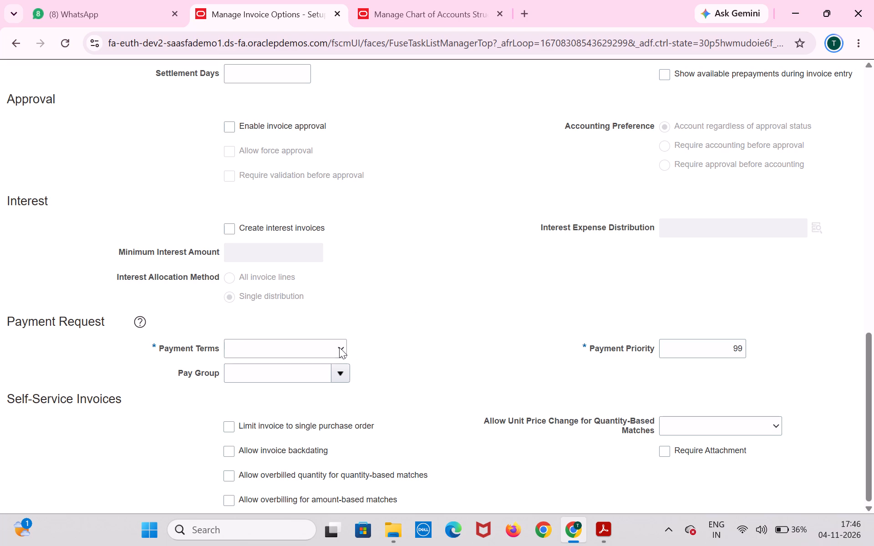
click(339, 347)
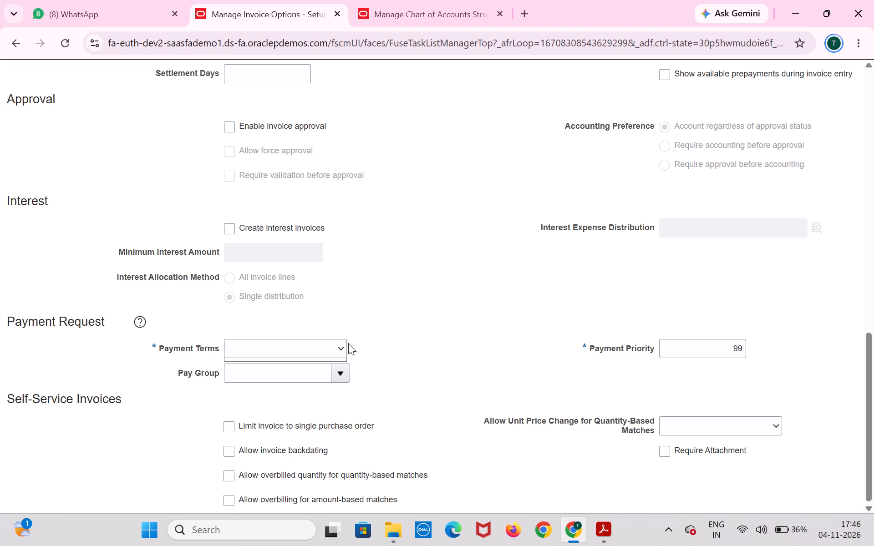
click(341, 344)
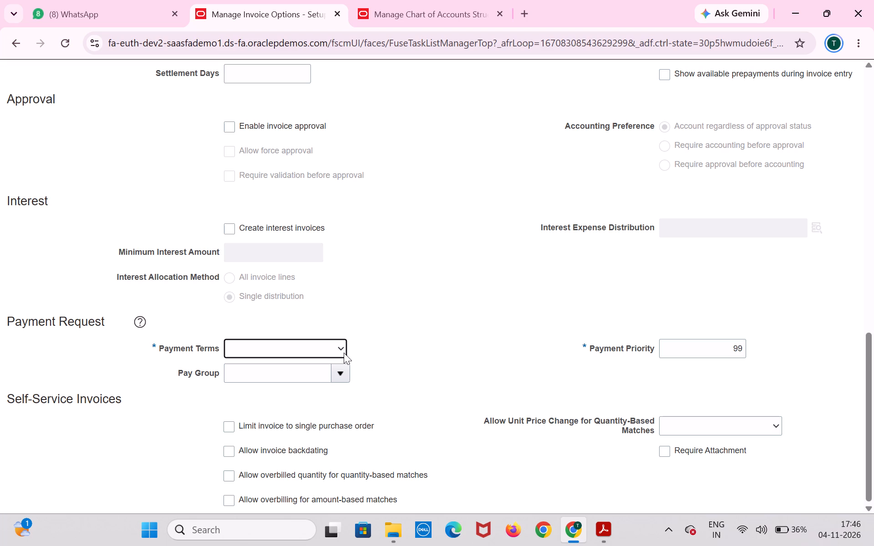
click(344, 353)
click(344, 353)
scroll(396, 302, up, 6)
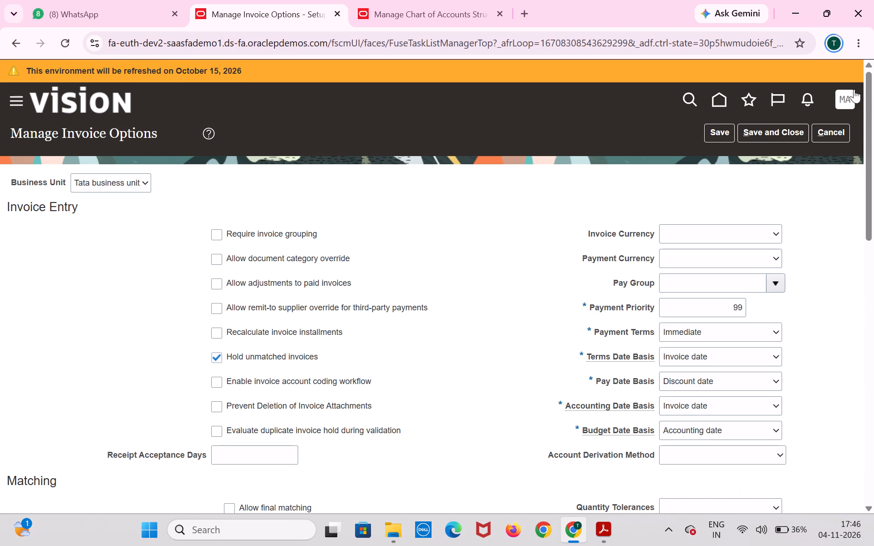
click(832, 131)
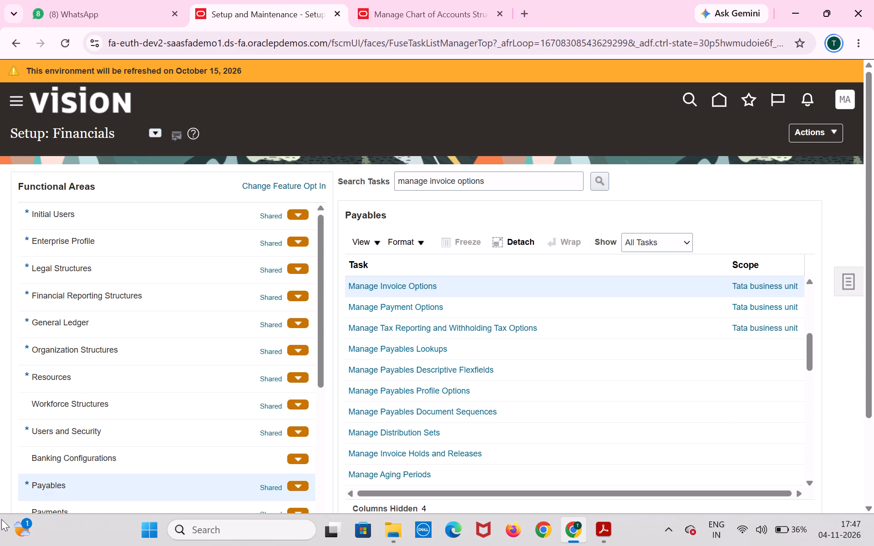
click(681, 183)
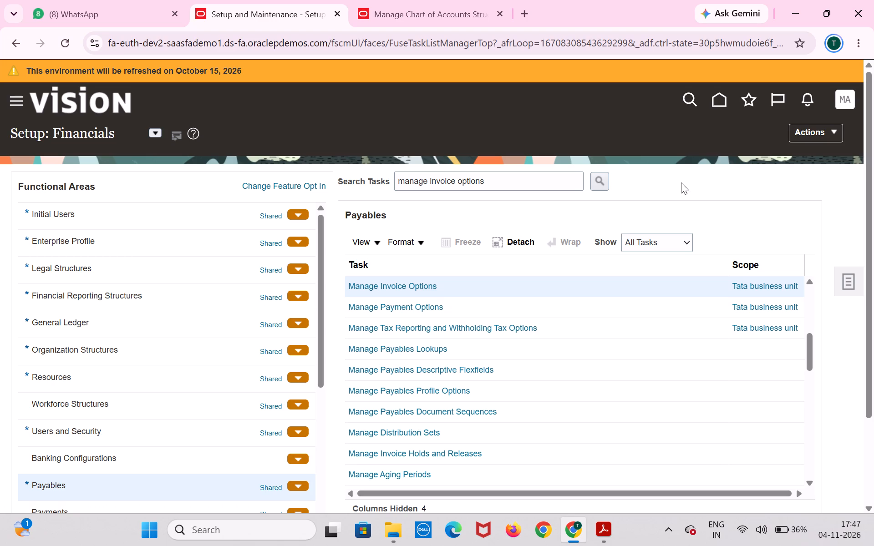